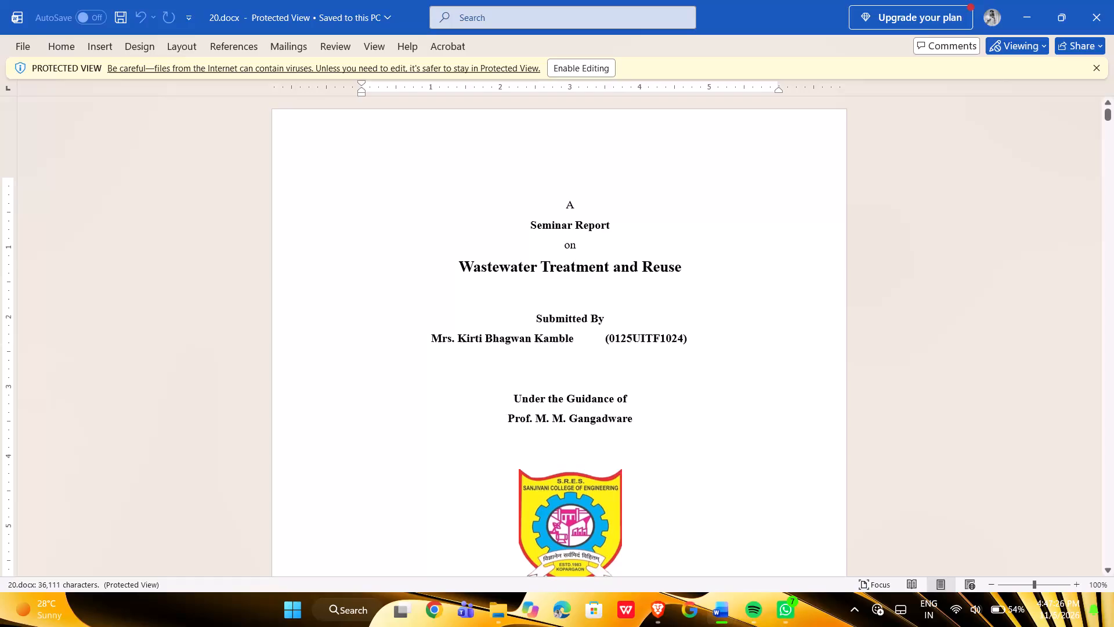
Look over the seminar report's title page and enable editing of the protected document.
{"action": "scroll", "coordinate": [695, 367], "scroll_direction": "down", "scroll_amount": 1}
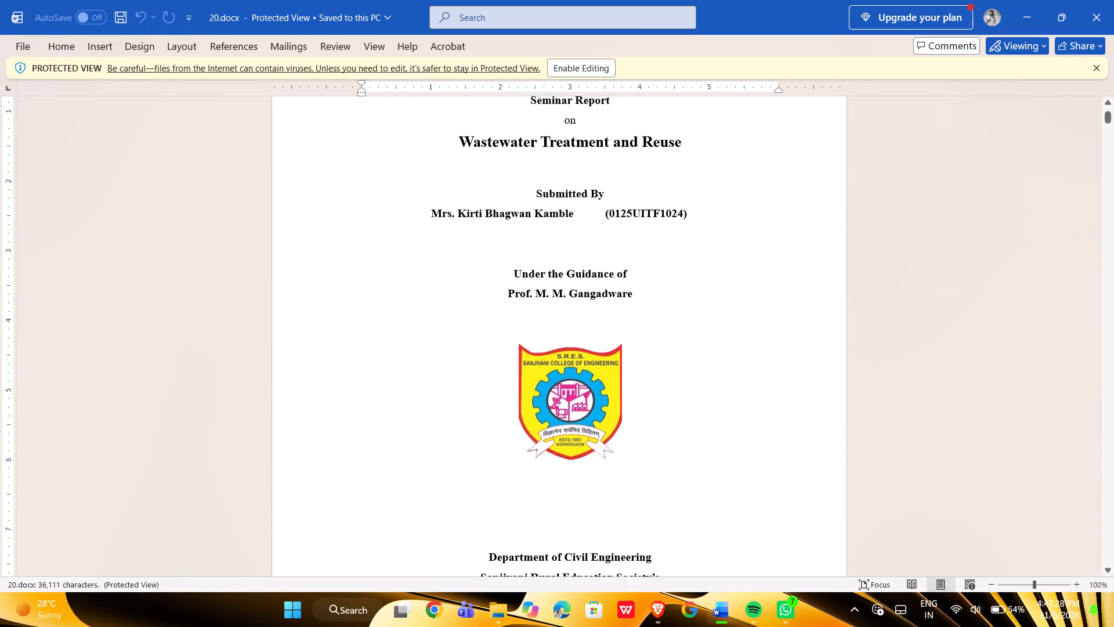
{"action": "scroll", "coordinate": [695, 367], "scroll_direction": "down", "scroll_amount": 1}
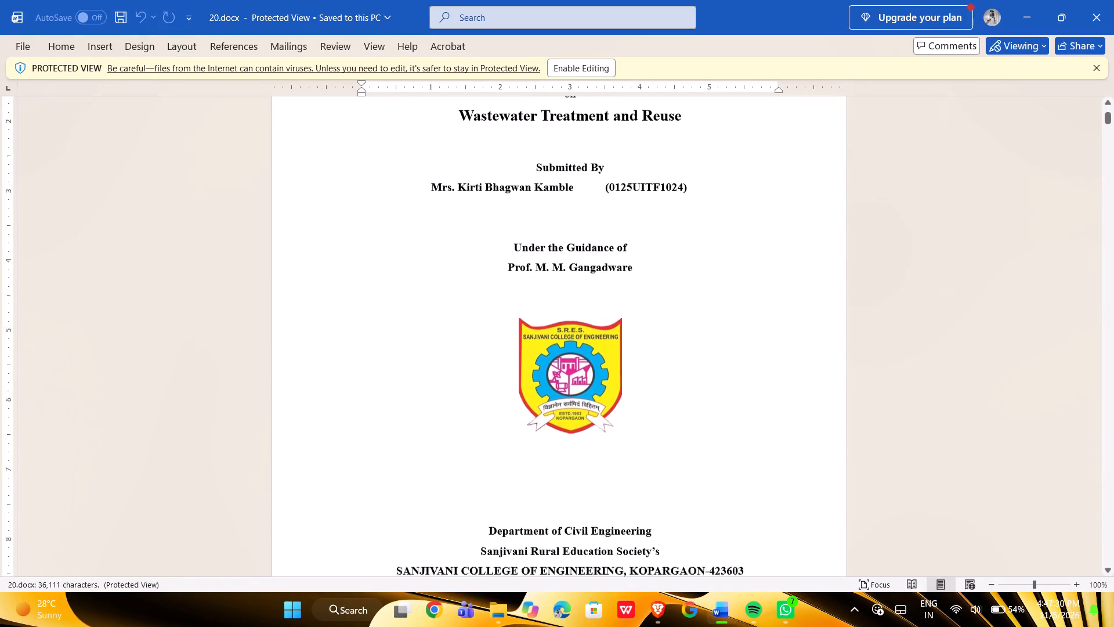
{"action": "scroll", "coordinate": [695, 367], "scroll_direction": "down", "scroll_amount": 2}
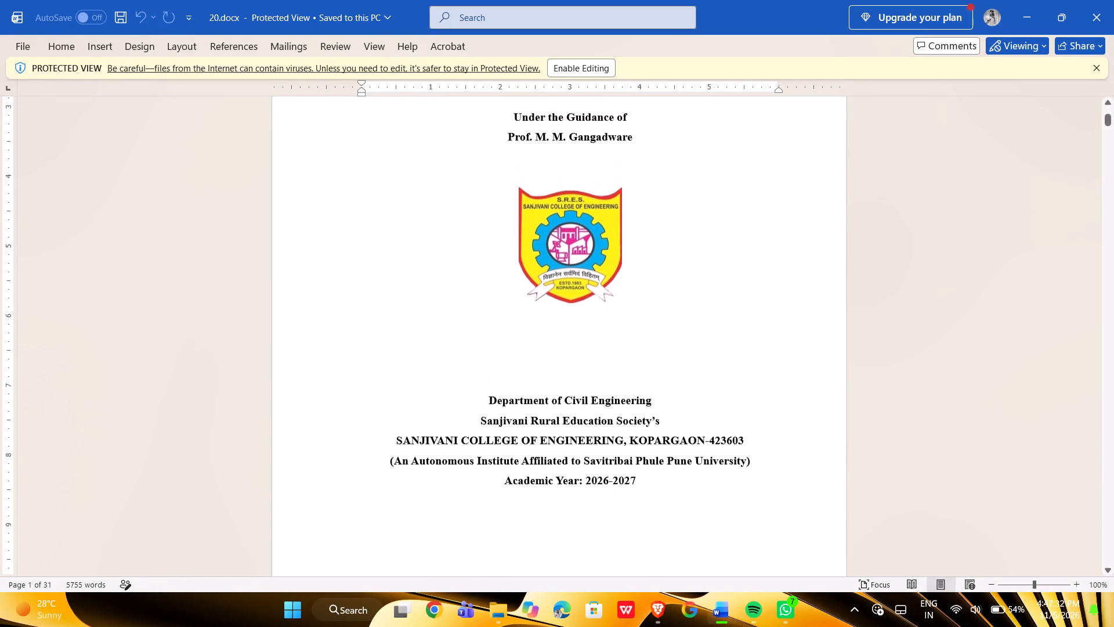
{"action": "scroll", "coordinate": [695, 367], "scroll_direction": "down", "scroll_amount": 1}
{"action": "left_click", "coordinate": [579, 250]}
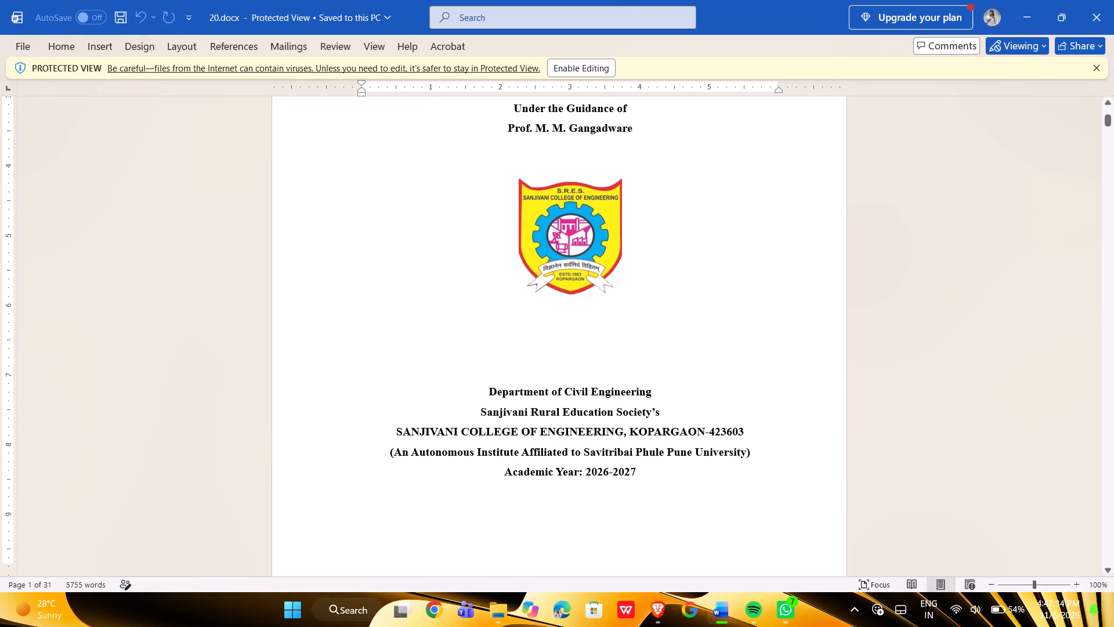
{"action": "left_click", "coordinate": [584, 62]}
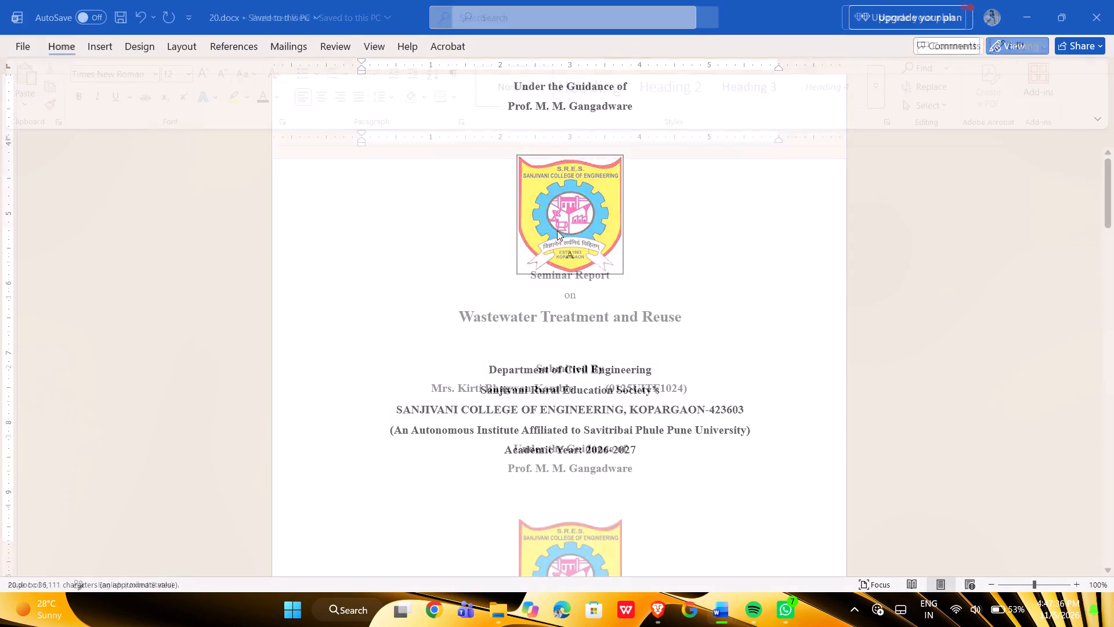
Remove the extra blank line between the college logo and the "Department of Civil Engineering" line on the title page.
{"action": "scroll", "coordinate": [553, 332], "scroll_direction": "down", "scroll_amount": 1}
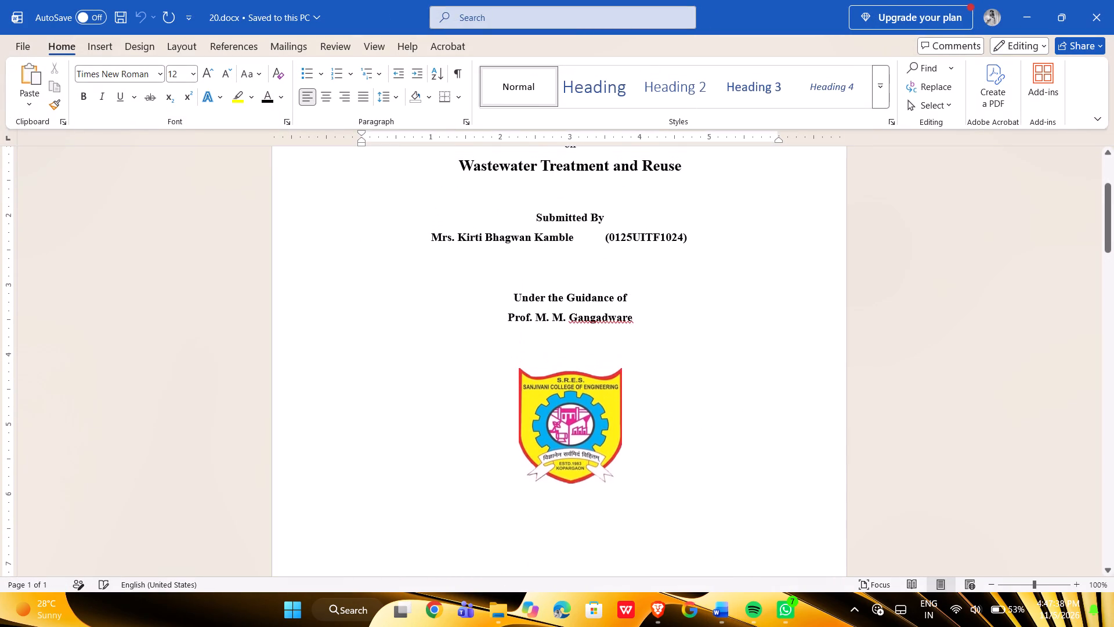
{"action": "scroll", "coordinate": [553, 332], "scroll_direction": "down", "scroll_amount": 1}
{"action": "left_click", "coordinate": [542, 233]}
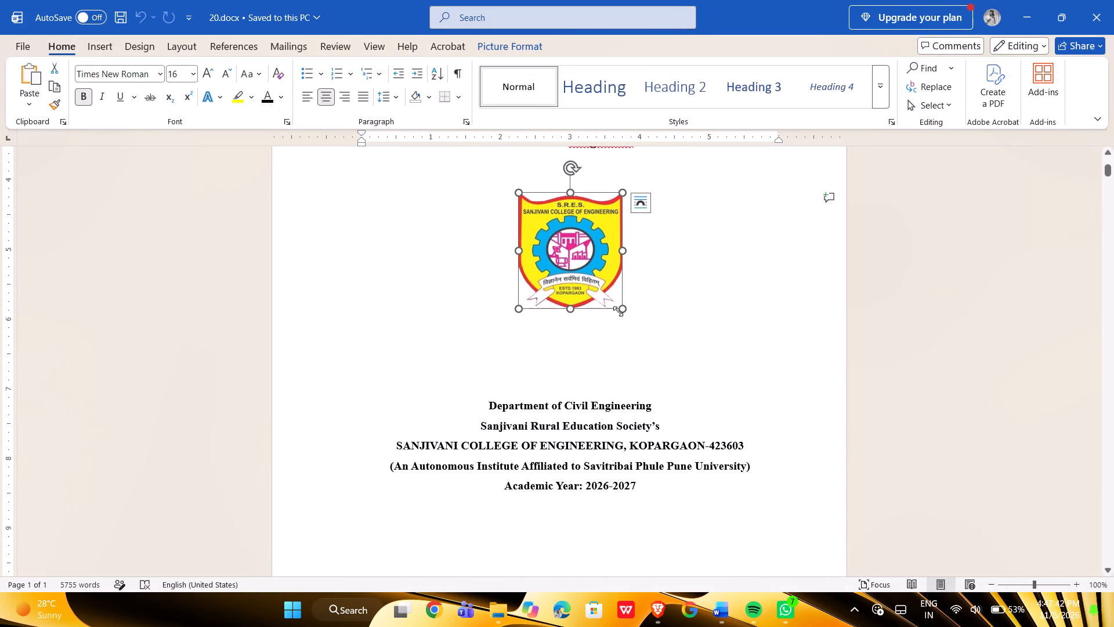
{"action": "left_click", "coordinate": [614, 383]}
{"action": "key", "text": "BackSpace"}
{"action": "key", "text": "BackSpace"}
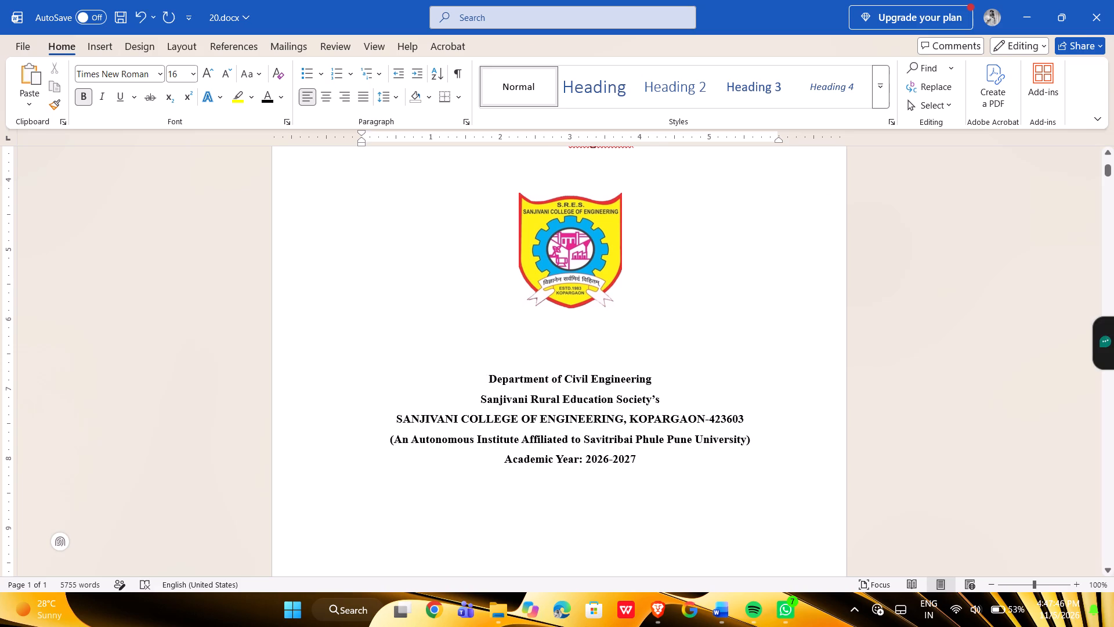
Enlarge the college logo on the title page moderately, keeping its proportions.
{"action": "left_click", "coordinate": [548, 262]}
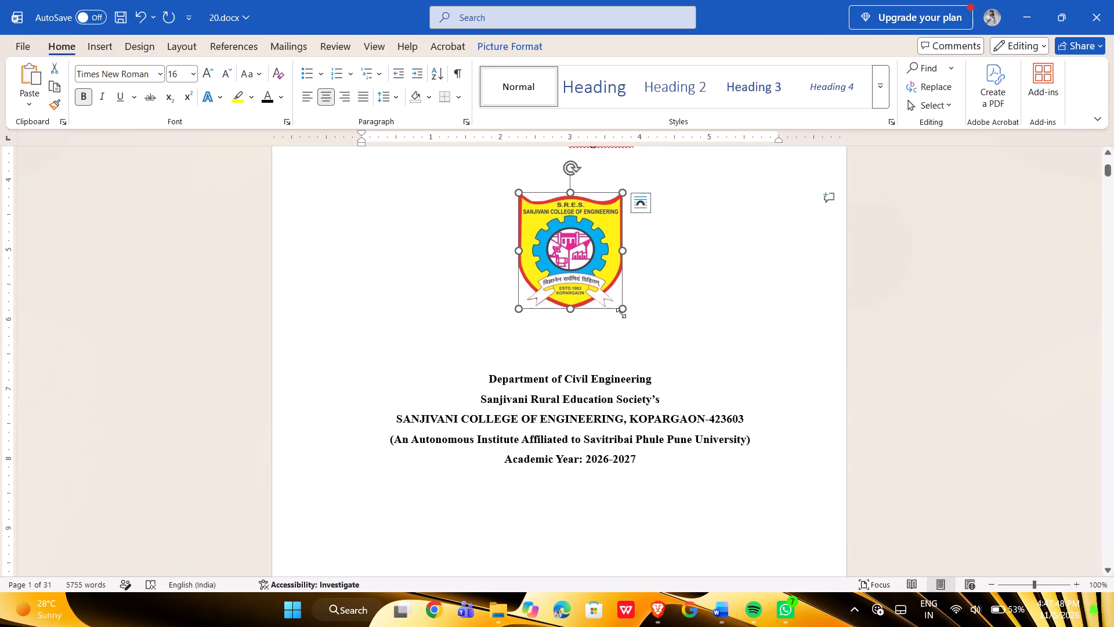
{"action": "left_click_drag", "start_coordinate": [621, 307], "coordinate": [660, 344]}
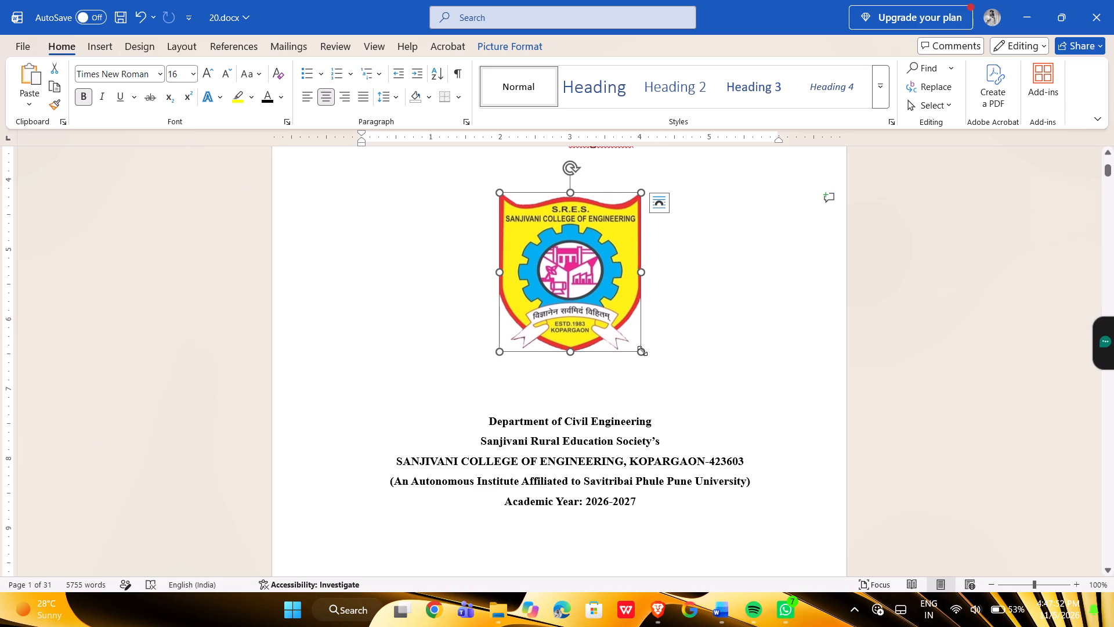
{"action": "left_click_drag", "start_coordinate": [642, 351], "coordinate": [622, 336]}
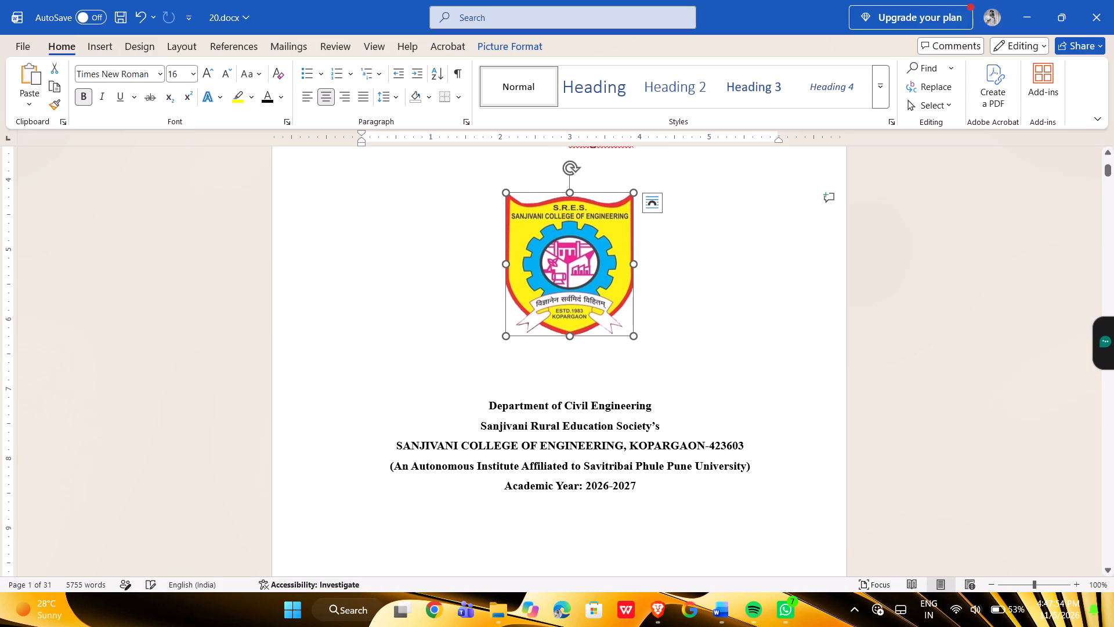
{"action": "left_click", "coordinate": [622, 336]}
{"action": "left_click", "coordinate": [773, 368]}
Change the courtesy title before the student's name under "Submitted By" to "Miss.".
{"action": "scroll", "coordinate": [773, 368], "scroll_direction": "up", "scroll_amount": 1}
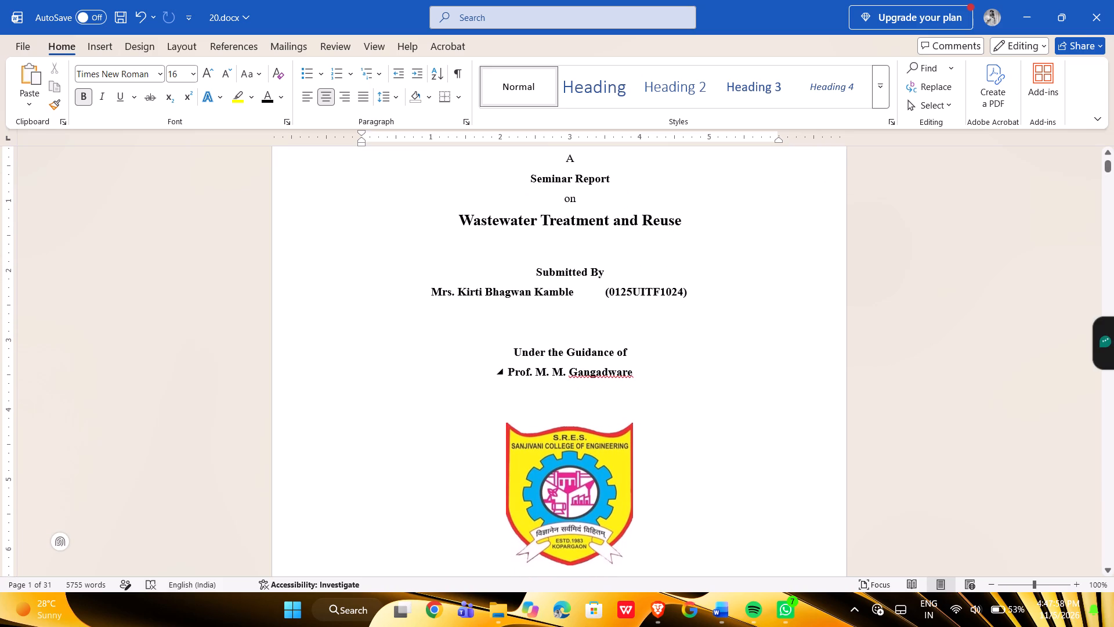
{"action": "left_click", "coordinate": [450, 289]}
{"action": "key", "text": "BackSpace"}
{"action": "key", "text": "BackSpace"}
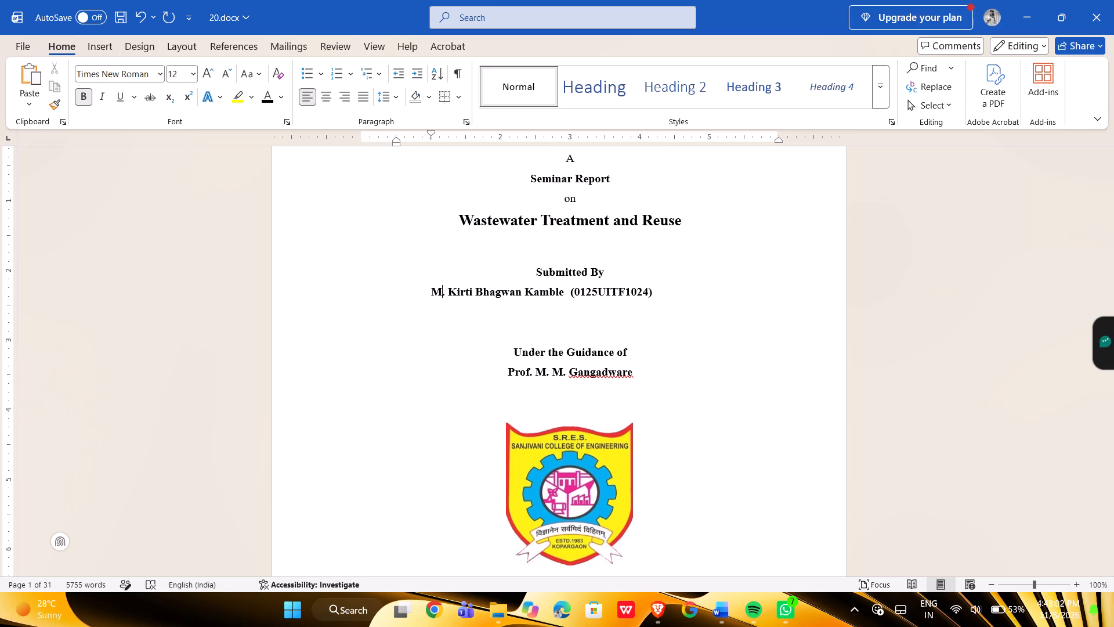
{"action": "type", "text": "iaa"}
{"action": "key", "text": "BackSpace"}
{"action": "key", "text": "BackSpace"}
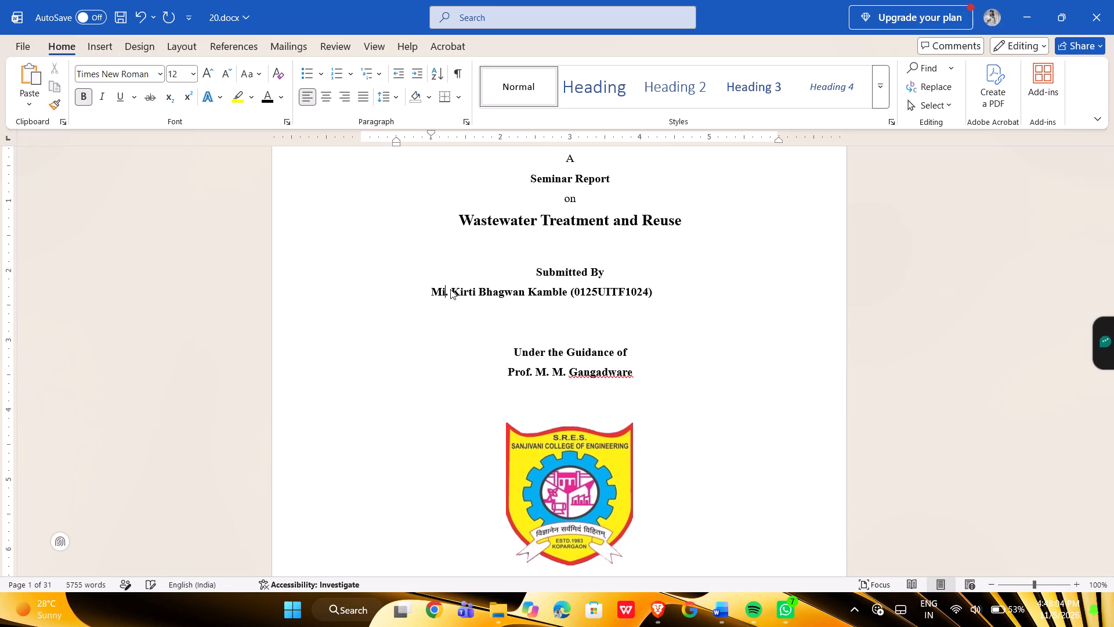
{"action": "type", "text": "ss"}
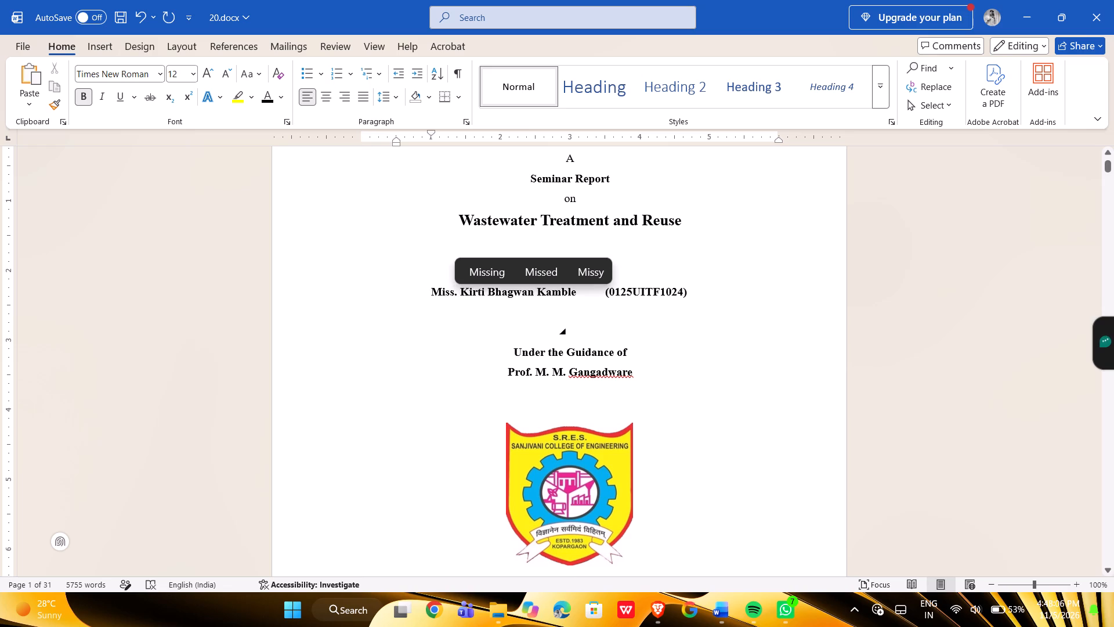
Change the courtesy title before the student's name under "Submitted by" at the end of the Acknowledgement to "Miss.".
{"action": "scroll", "coordinate": [662, 318], "scroll_direction": "down", "scroll_amount": 1}
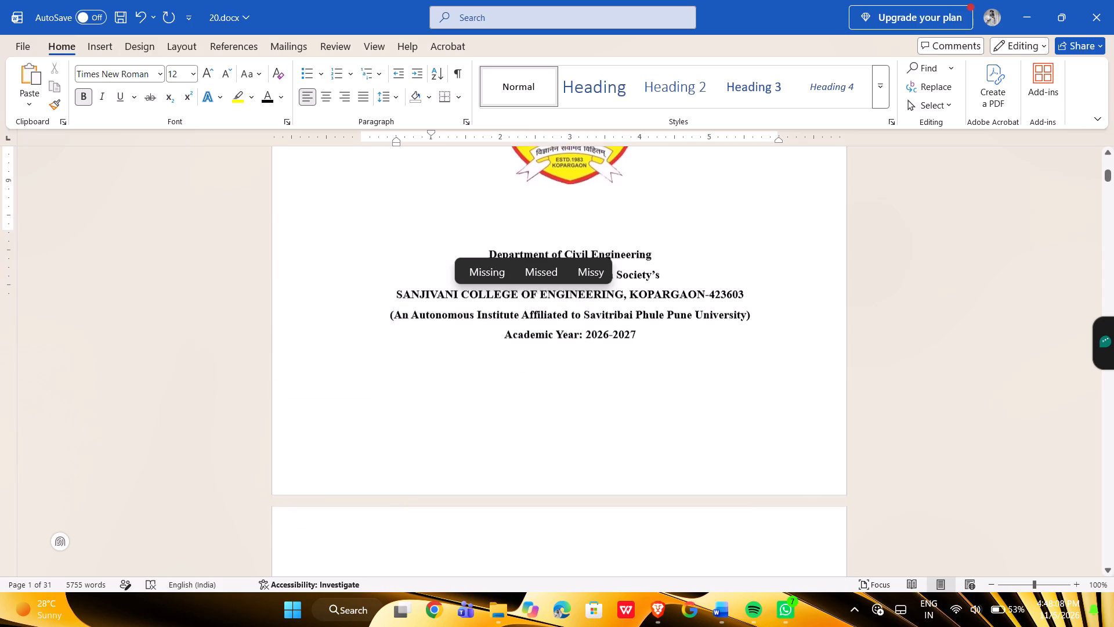
{"action": "scroll", "coordinate": [662, 318], "scroll_direction": "down", "scroll_amount": 2}
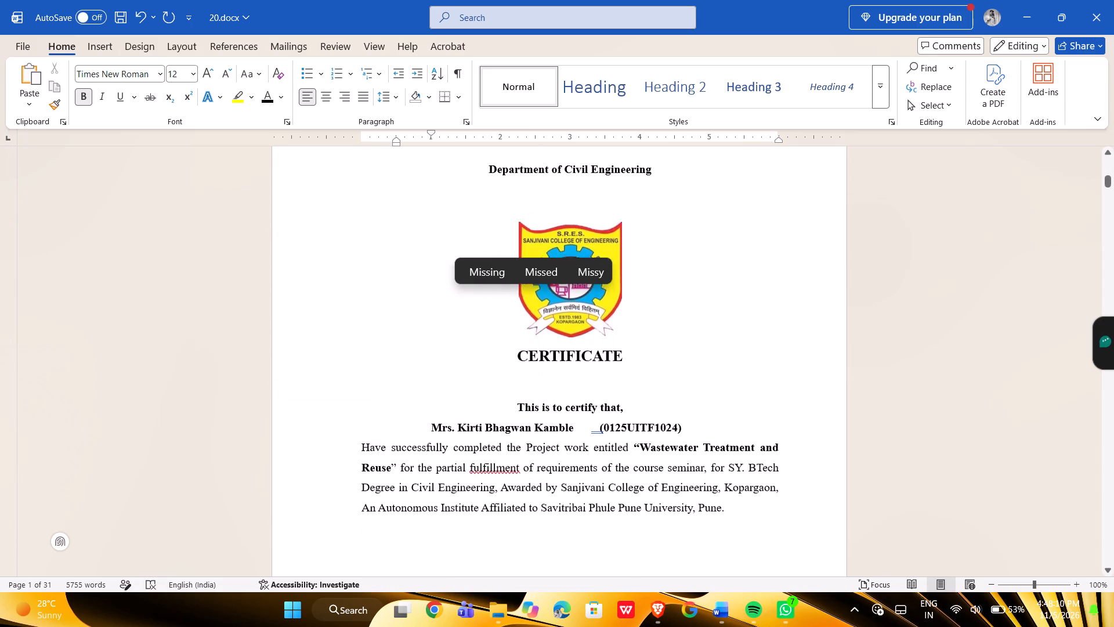
{"action": "scroll", "coordinate": [662, 318], "scroll_direction": "down", "scroll_amount": 3}
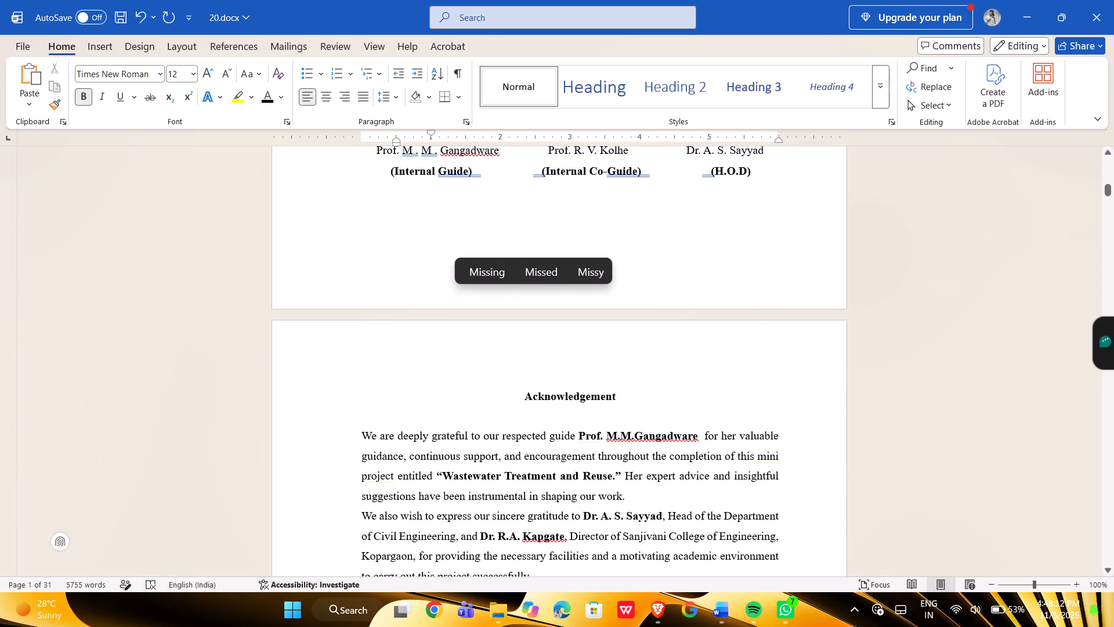
{"action": "scroll", "coordinate": [682, 380], "scroll_direction": "down", "scroll_amount": 2}
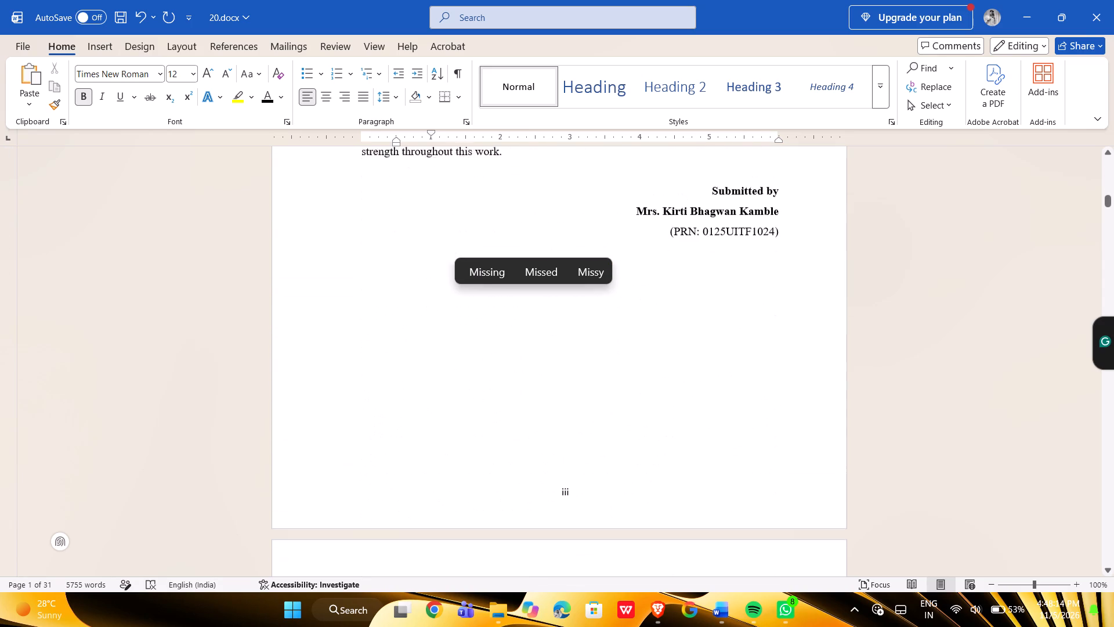
{"action": "scroll", "coordinate": [682, 380], "scroll_direction": "down", "scroll_amount": 1}
{"action": "scroll", "coordinate": [682, 380], "scroll_direction": "up", "scroll_amount": 1}
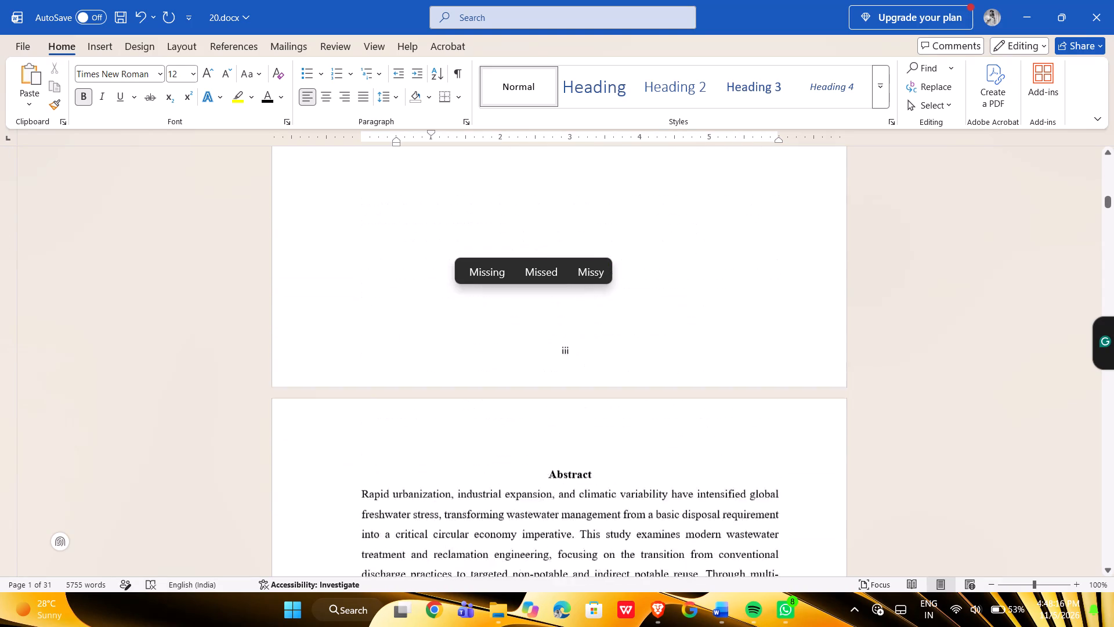
{"action": "scroll", "coordinate": [682, 380], "scroll_direction": "up", "scroll_amount": 1}
{"action": "left_click", "coordinate": [654, 237]}
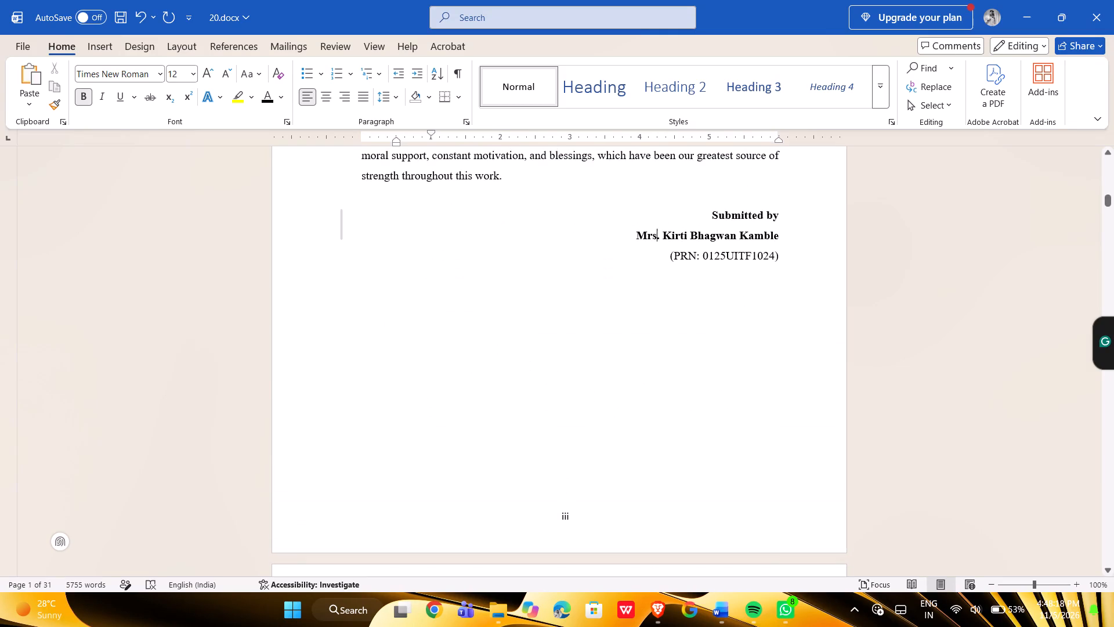
{"action": "key", "text": "BackSpace"}
{"action": "key", "text": "BackSpace"}
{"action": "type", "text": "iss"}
Review the Abstract, Content, List of Figures and List of Tables pages of the report, checking their entries and layout.
{"action": "scroll", "coordinate": [732, 297], "scroll_direction": "down", "scroll_amount": 2}
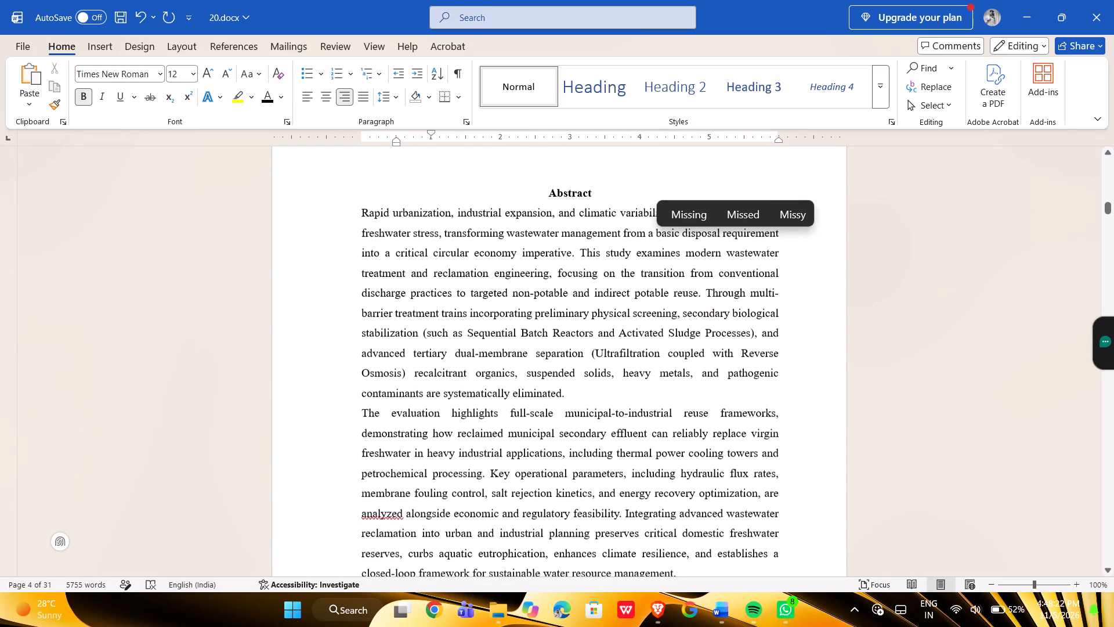
{"action": "scroll", "coordinate": [601, 438], "scroll_direction": "down", "scroll_amount": 1}
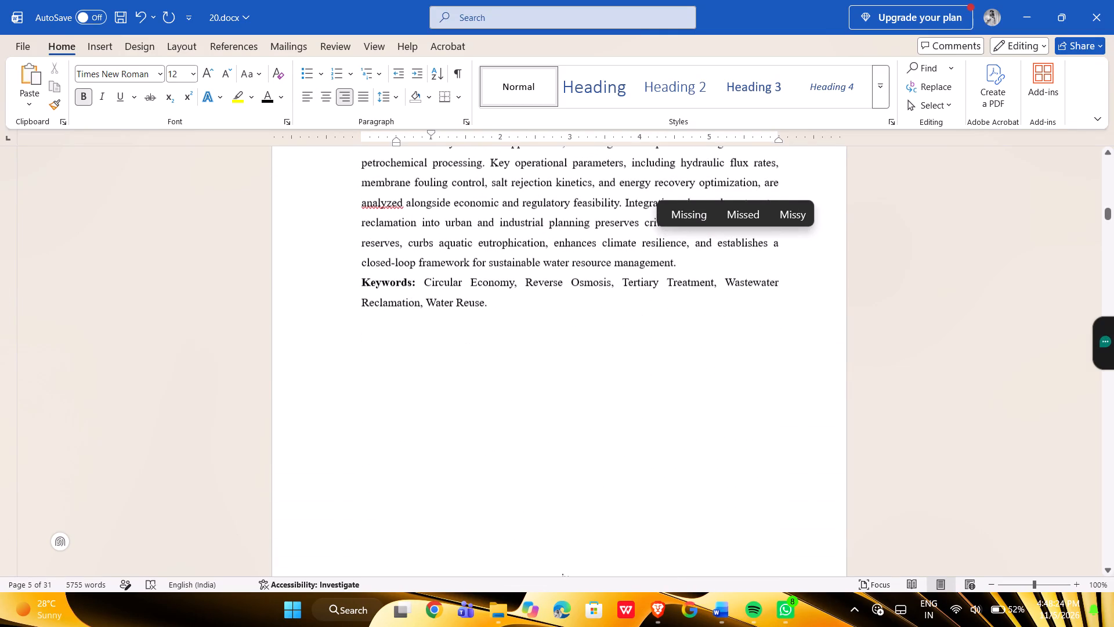
{"action": "scroll", "coordinate": [601, 438], "scroll_direction": "down", "scroll_amount": 3}
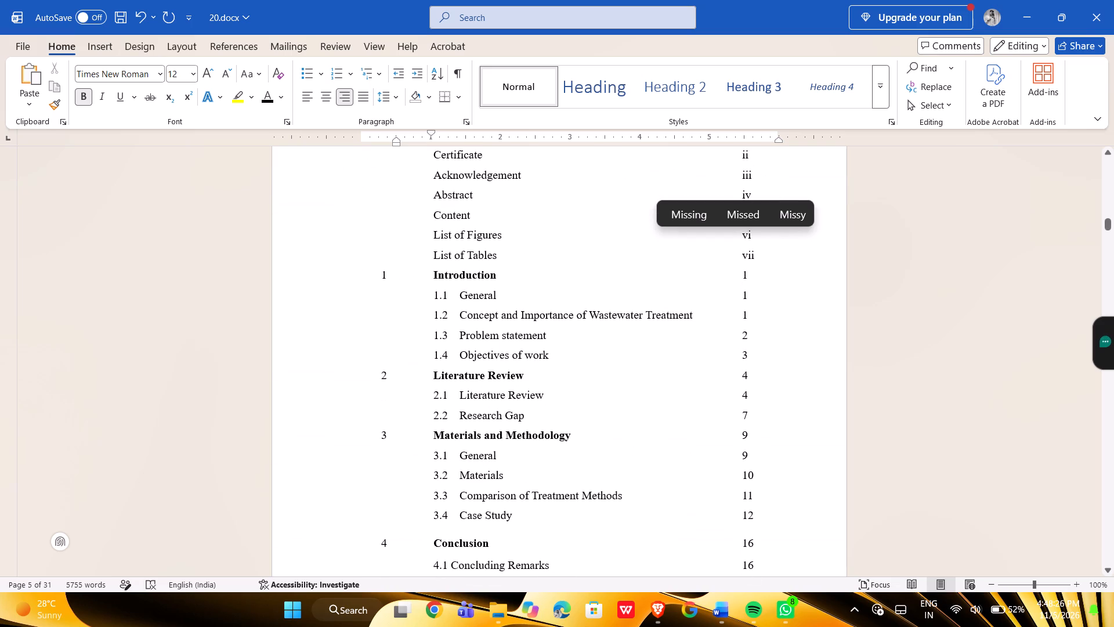
{"action": "scroll", "coordinate": [601, 438], "scroll_direction": "down", "scroll_amount": 4}
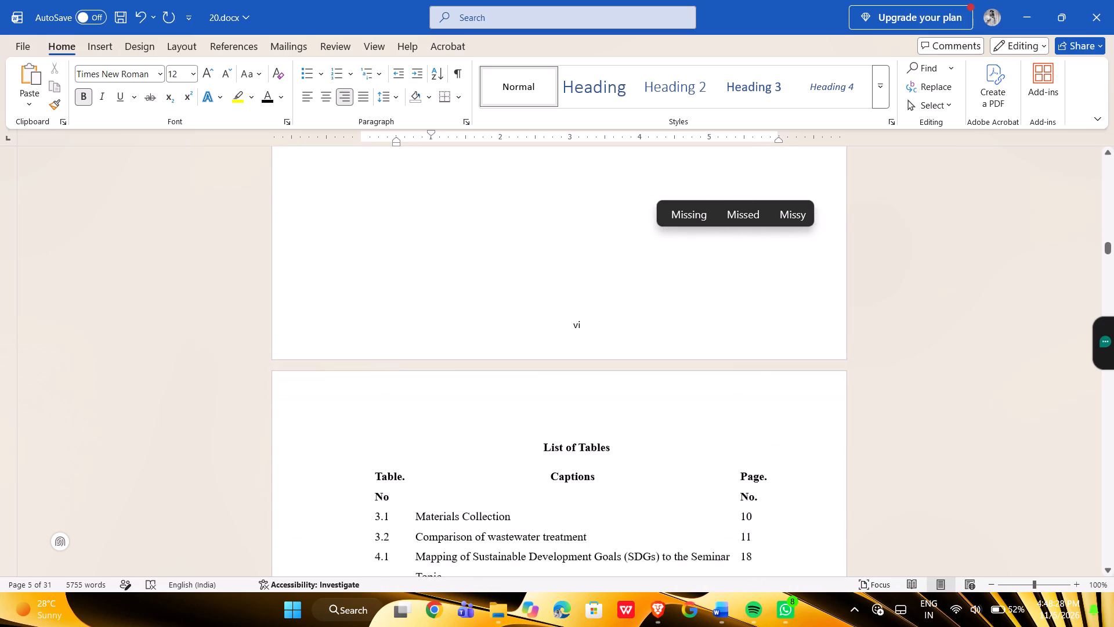
{"action": "scroll", "coordinate": [601, 438], "scroll_direction": "down", "scroll_amount": 2}
{"action": "scroll", "coordinate": [601, 438], "scroll_direction": "up", "scroll_amount": 3}
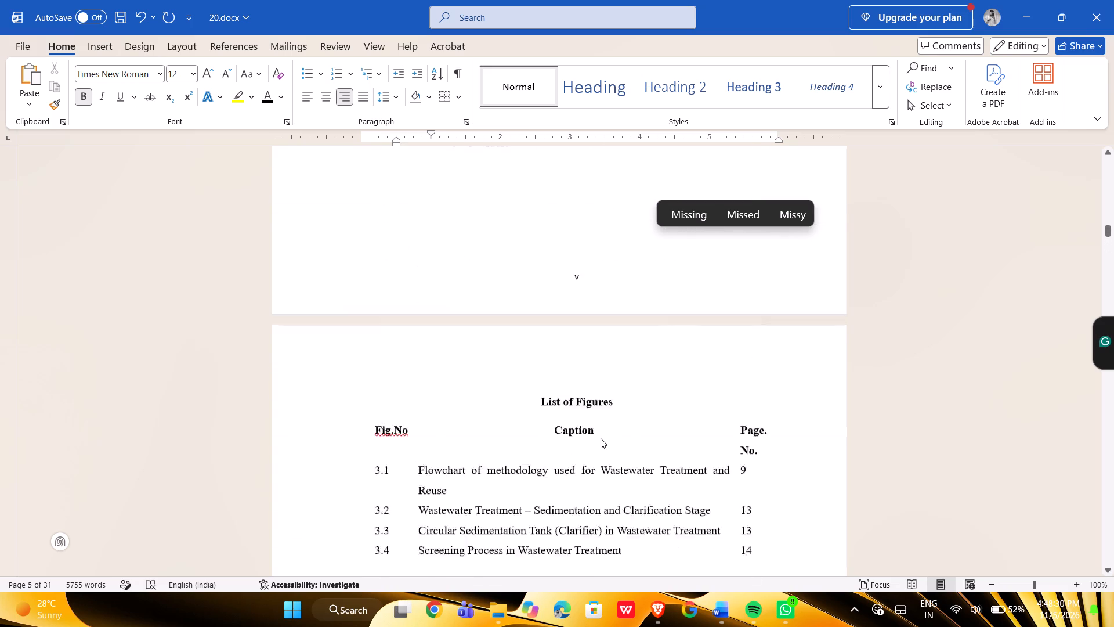
{"action": "scroll", "coordinate": [601, 438], "scroll_direction": "up", "scroll_amount": 4}
{"action": "scroll", "coordinate": [601, 438], "scroll_direction": "down", "scroll_amount": 1}
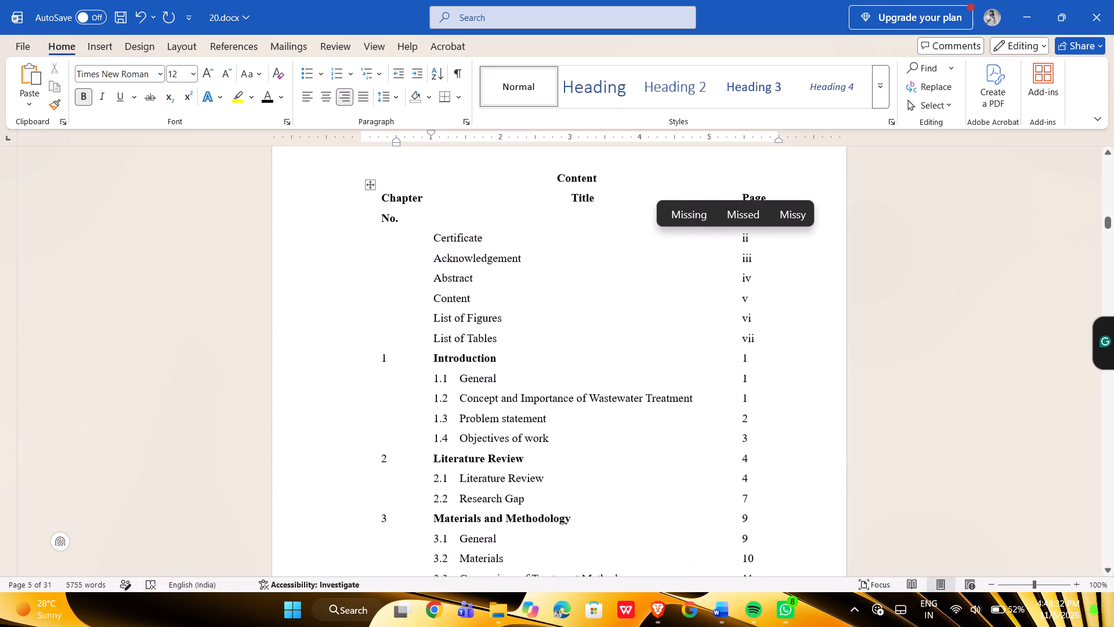
{"action": "scroll", "coordinate": [601, 438], "scroll_direction": "down", "scroll_amount": 1}
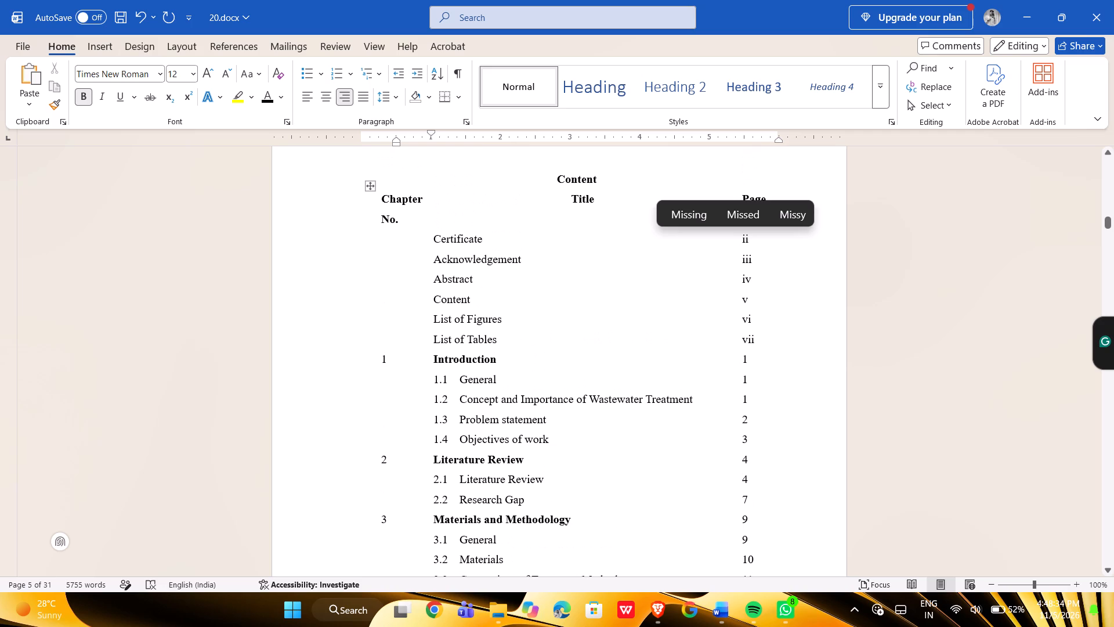
Review the Content table, List of Figures and List of Tables, including their page numbers.
{"action": "scroll", "coordinate": [601, 438], "scroll_direction": "down", "scroll_amount": 1}
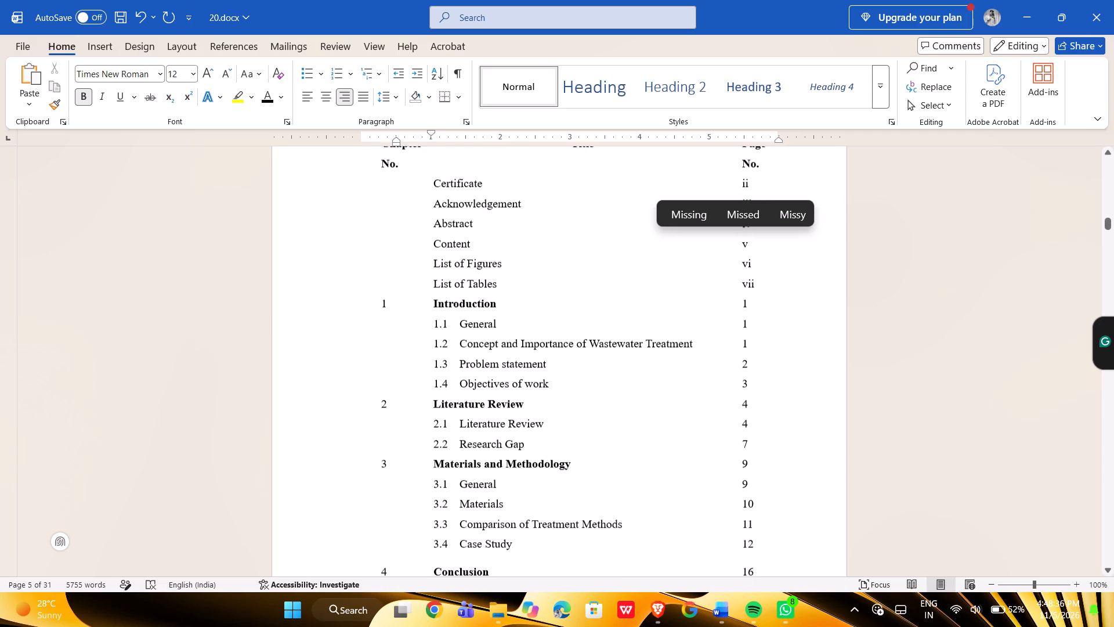
{"action": "scroll", "coordinate": [601, 438], "scroll_direction": "down", "scroll_amount": 1}
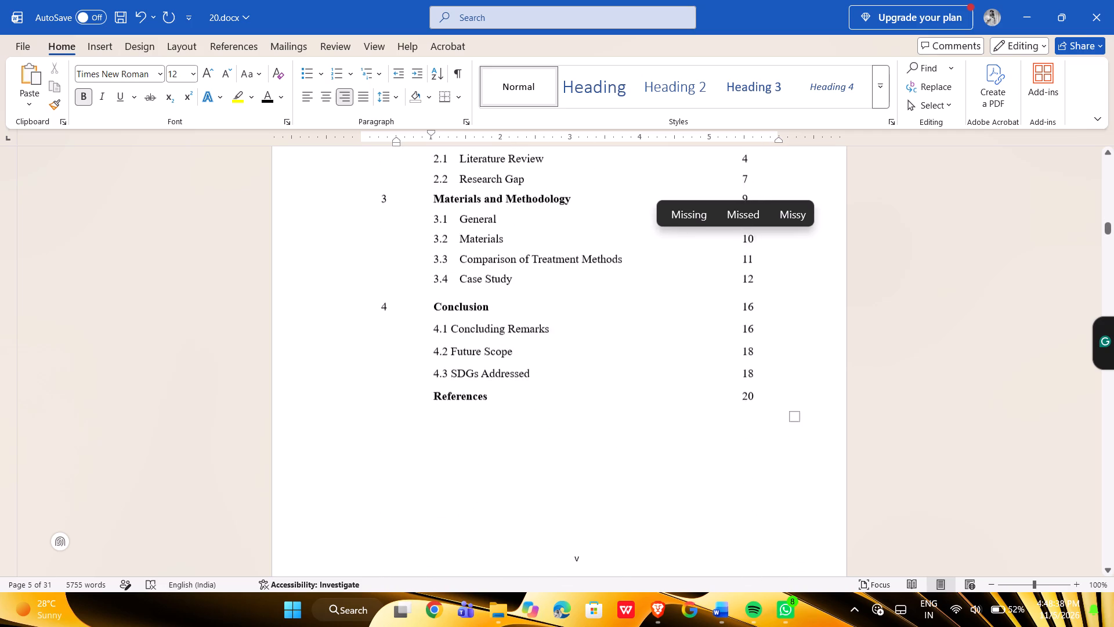
{"action": "scroll", "coordinate": [601, 438], "scroll_direction": "down", "scroll_amount": 2}
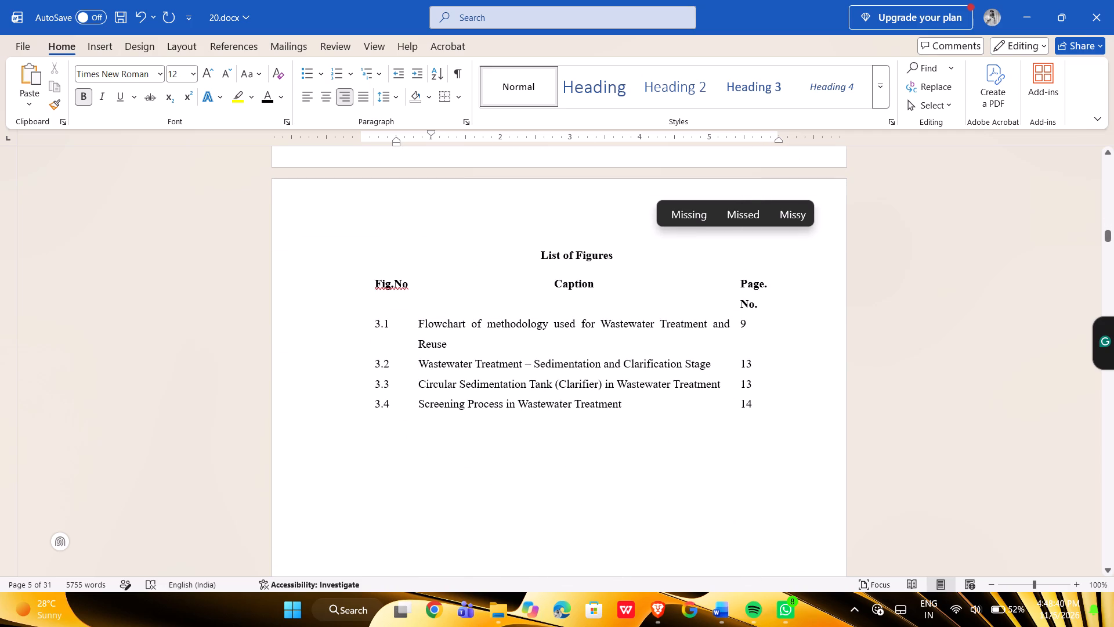
{"action": "scroll", "coordinate": [601, 438], "scroll_direction": "down", "scroll_amount": 2}
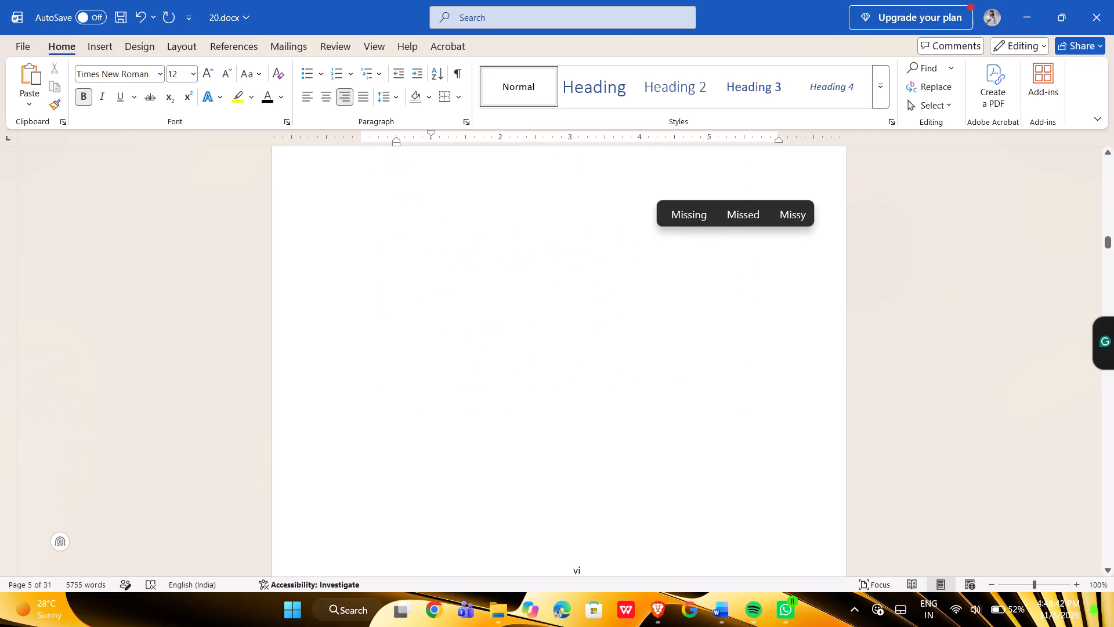
{"action": "scroll", "coordinate": [601, 438], "scroll_direction": "down", "scroll_amount": 3}
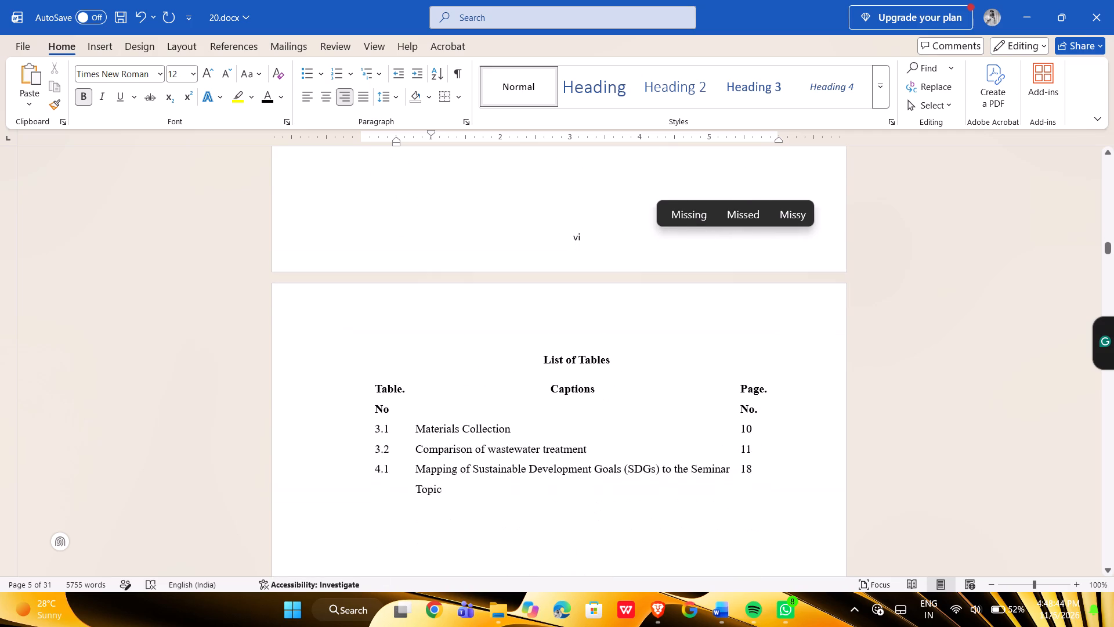
{"action": "scroll", "coordinate": [601, 438], "scroll_direction": "down", "scroll_amount": 2}
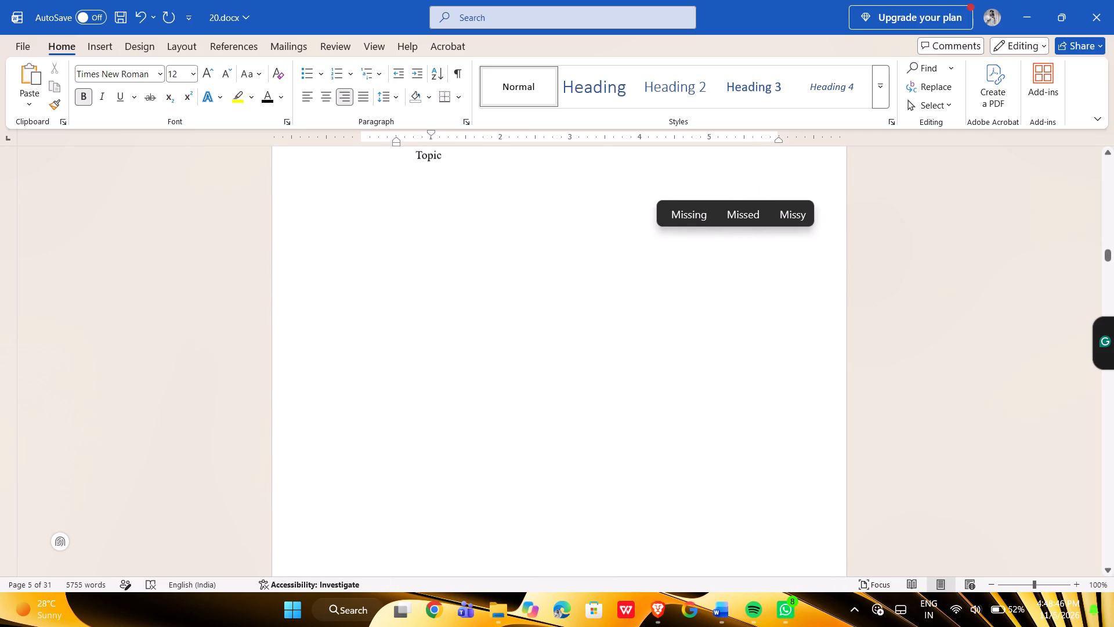
Examine the Chapter 1 pages, checking section headings 1.1 to 1.4, page breaks and the page numbers in the footers.
{"action": "scroll", "coordinate": [601, 438], "scroll_direction": "down", "scroll_amount": 2}
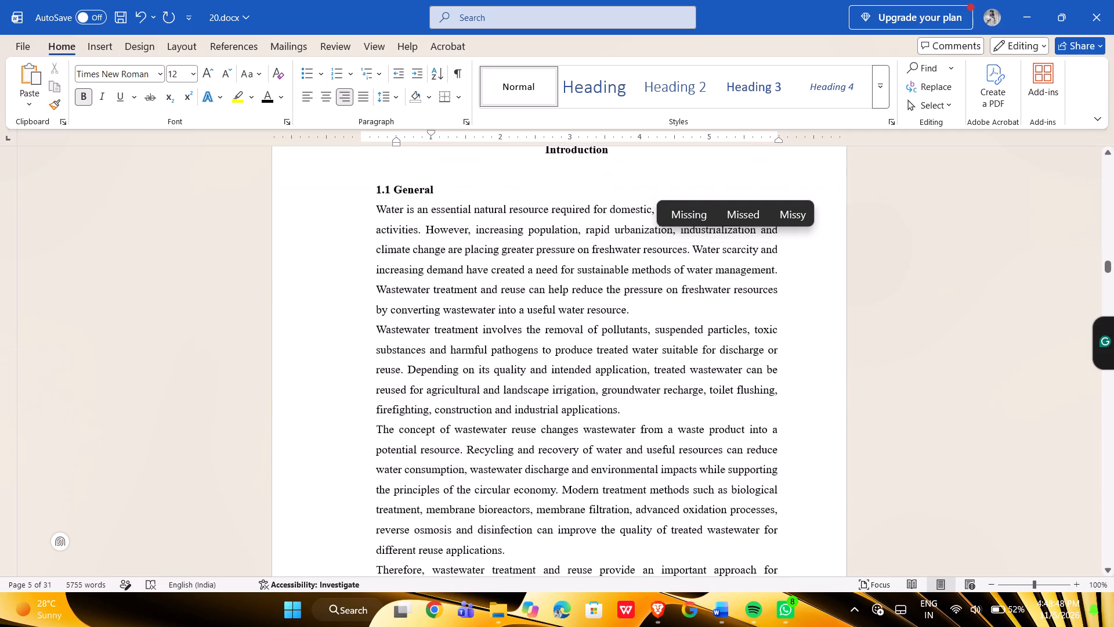
{"action": "scroll", "coordinate": [601, 438], "scroll_direction": "down", "scroll_amount": 4}
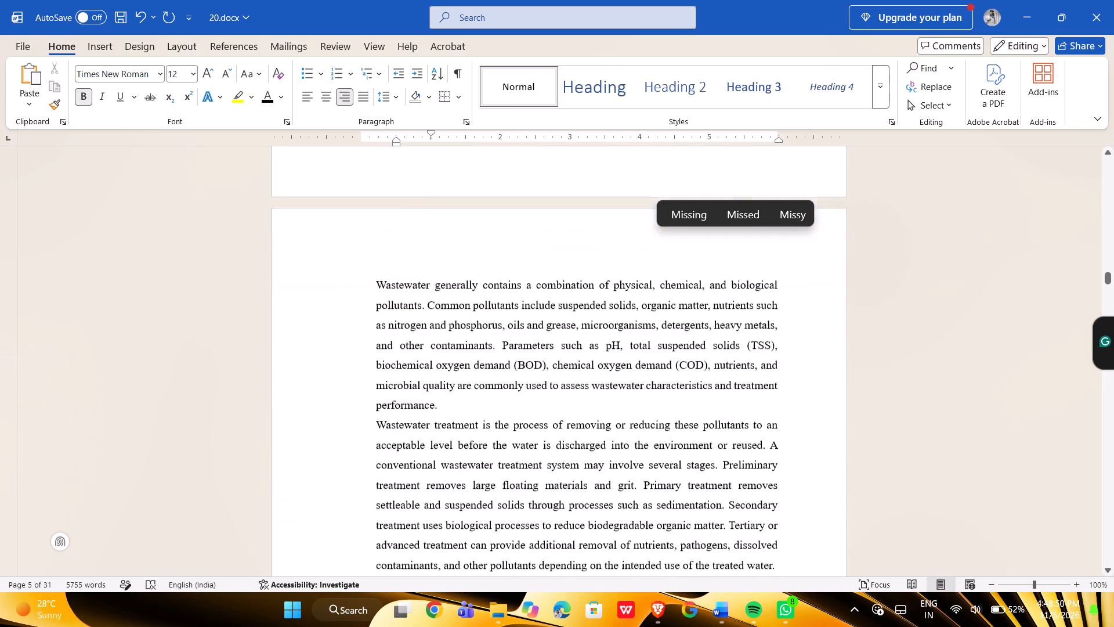
{"action": "scroll", "coordinate": [601, 438], "scroll_direction": "down", "scroll_amount": 3}
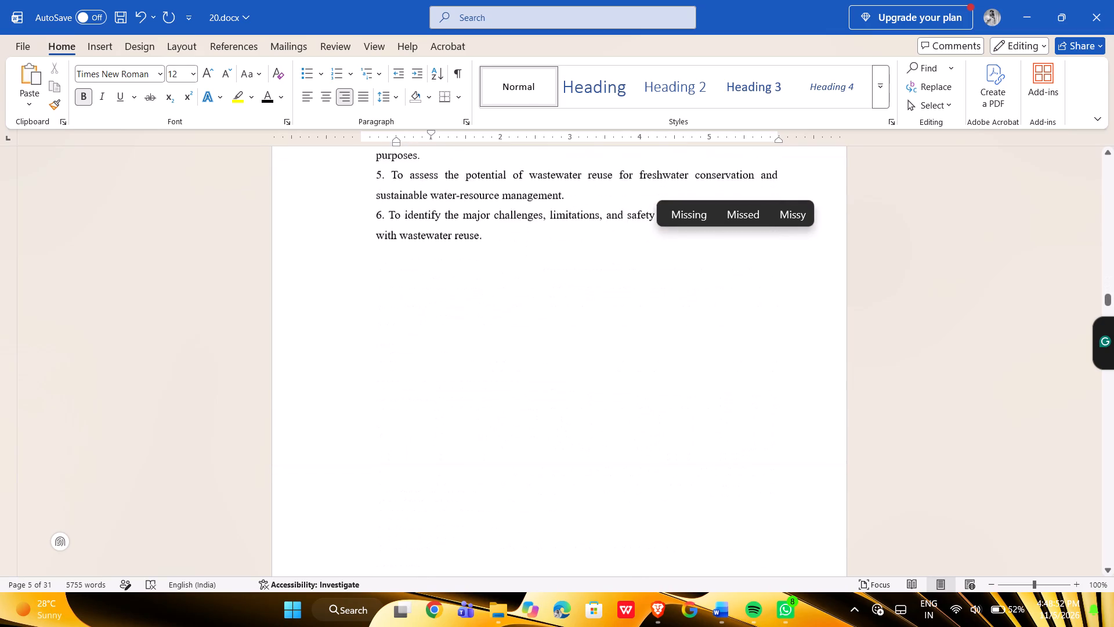
{"action": "scroll", "coordinate": [601, 438], "scroll_direction": "up", "scroll_amount": 2}
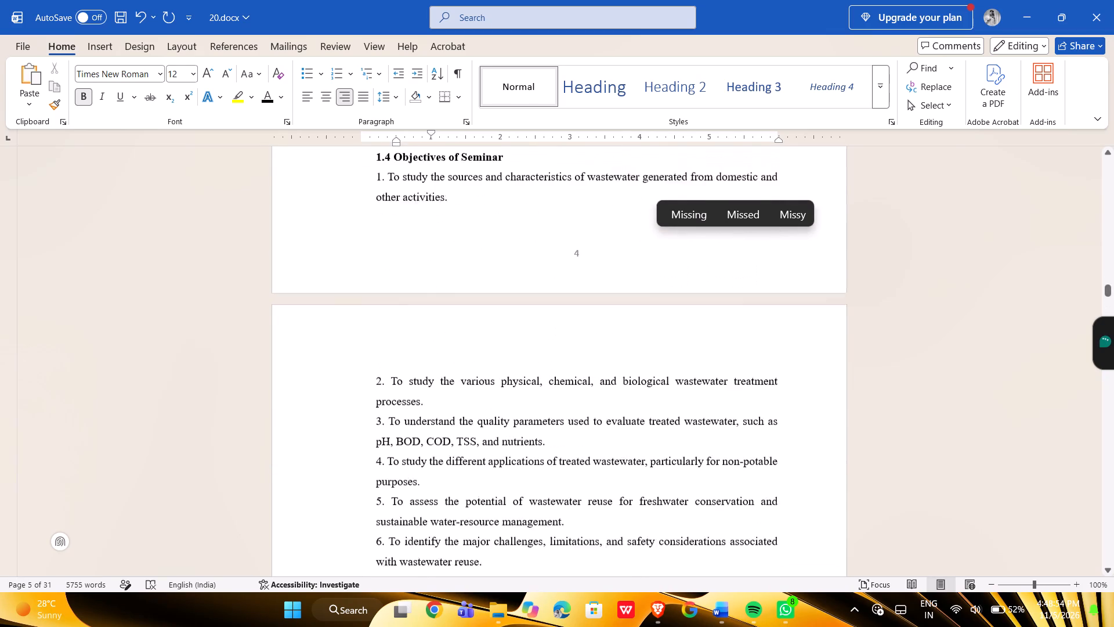
{"action": "scroll", "coordinate": [601, 438], "scroll_direction": "up", "scroll_amount": 1}
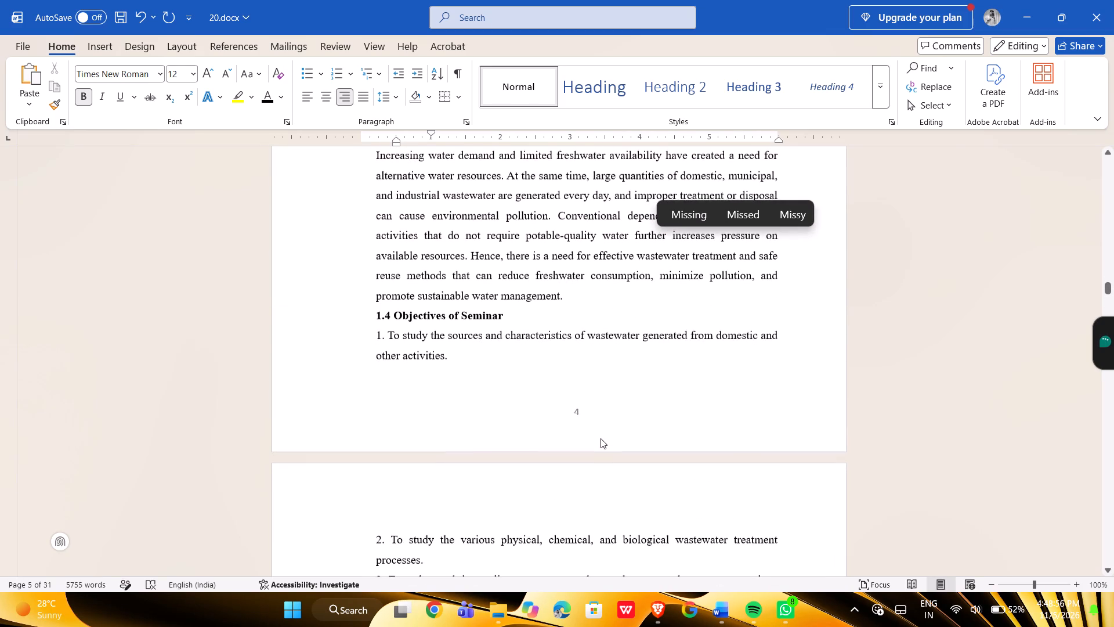
{"action": "scroll", "coordinate": [601, 438], "scroll_direction": "up", "scroll_amount": 1}
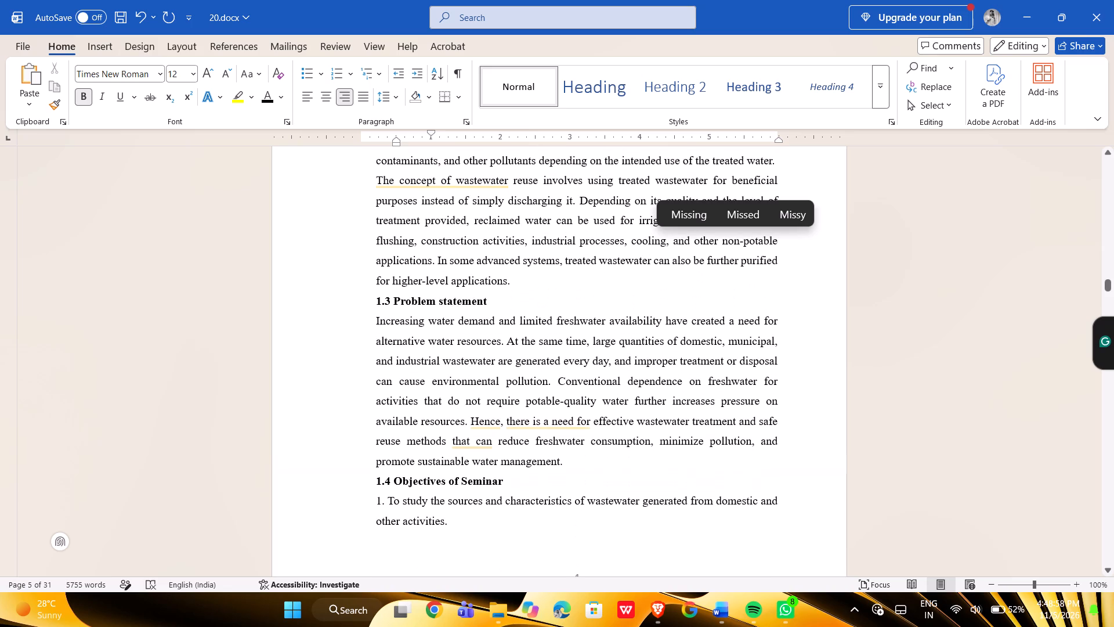
{"action": "scroll", "coordinate": [542, 316], "scroll_direction": "up", "scroll_amount": 2}
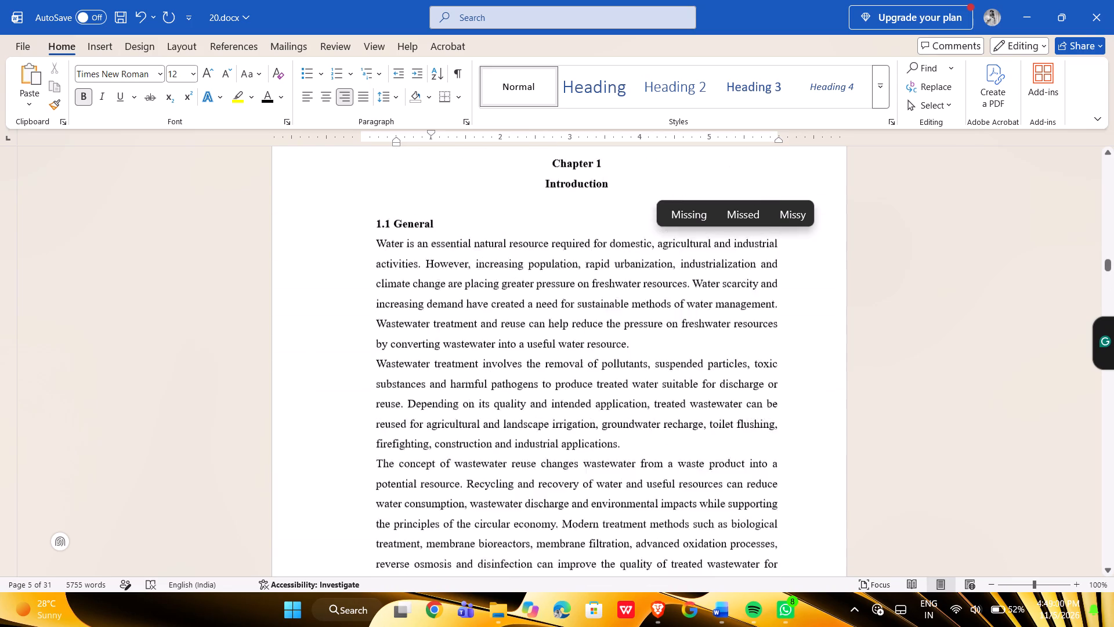
{"action": "scroll", "coordinate": [542, 316], "scroll_direction": "up", "scroll_amount": 2}
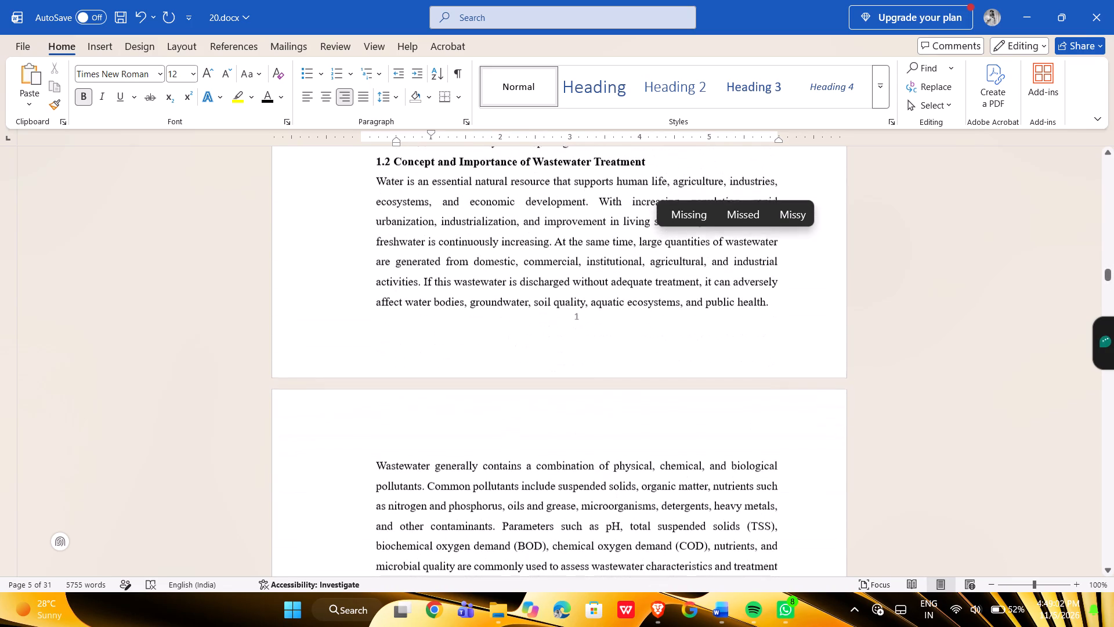
{"action": "scroll", "coordinate": [542, 316], "scroll_direction": "up", "scroll_amount": 2}
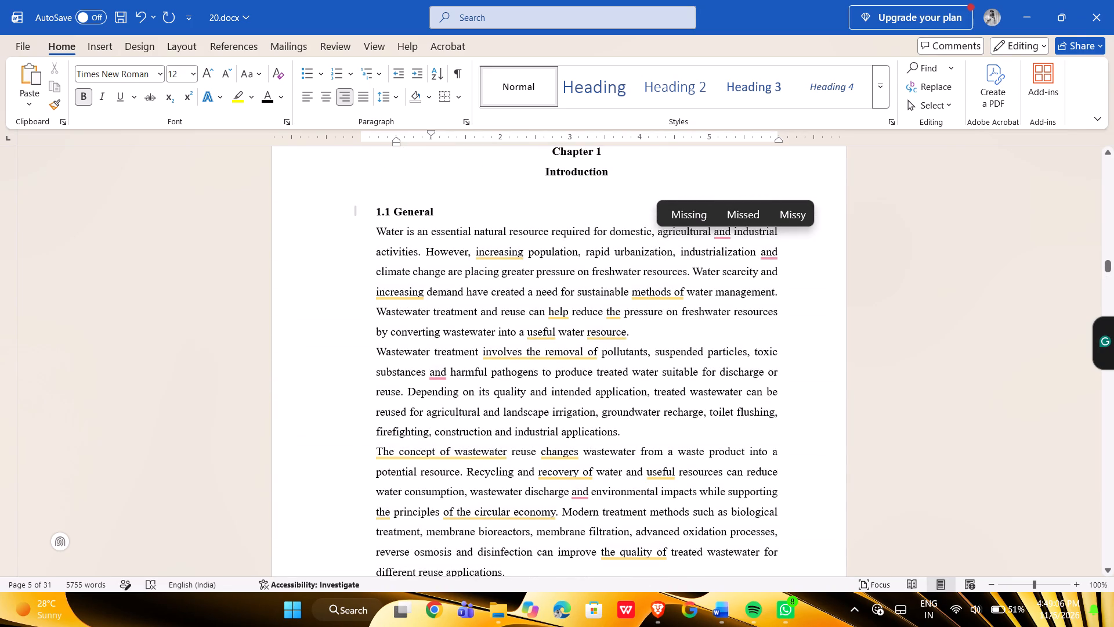
Check the page number format settings for the Chapter 1 section, leaving them as they are.
{"action": "left_click", "coordinate": [184, 49]}
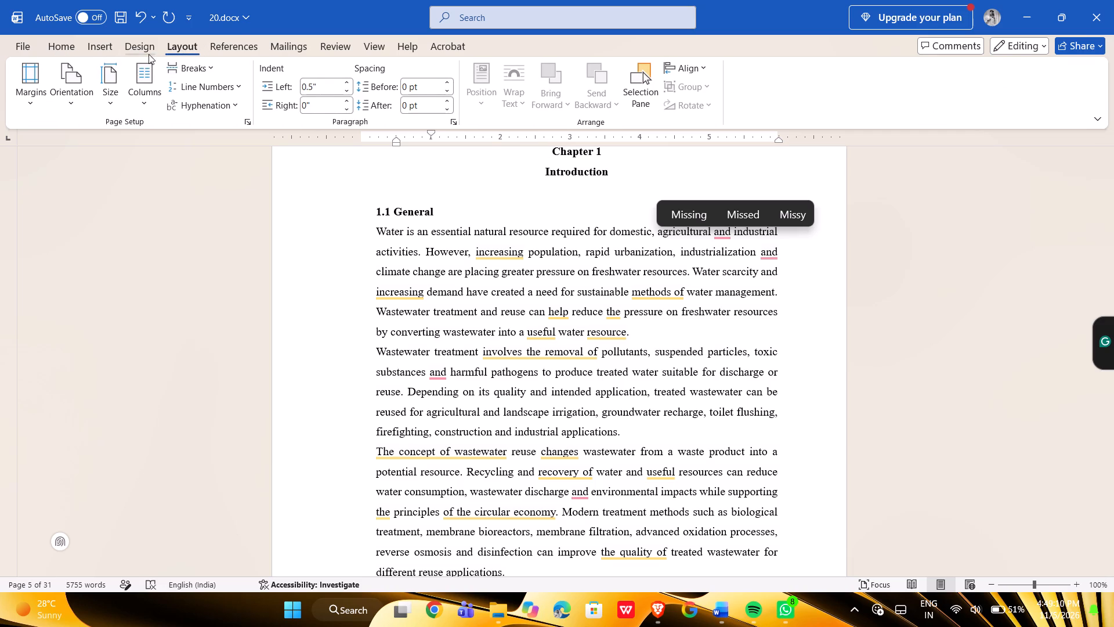
{"action": "left_click", "coordinate": [147, 39]}
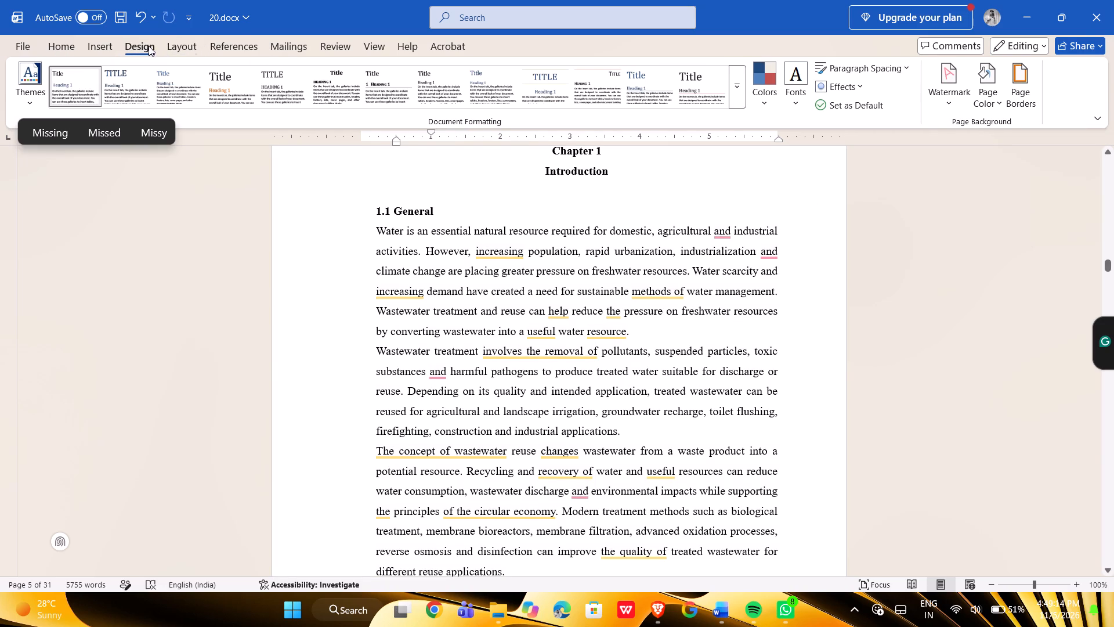
{"action": "left_click", "coordinate": [87, 52]}
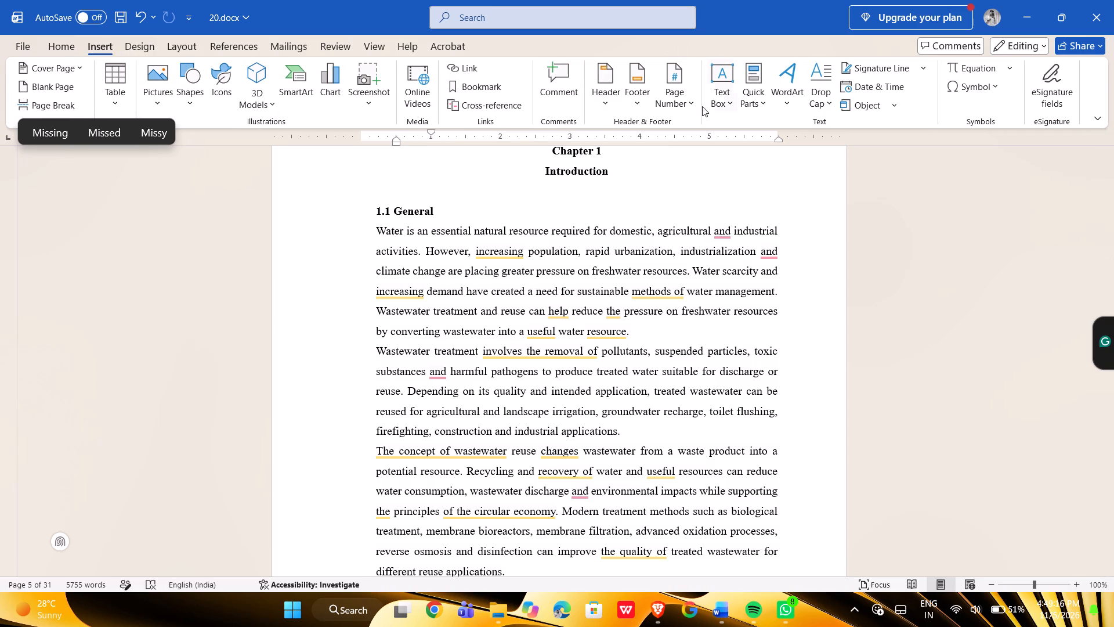
{"action": "left_click", "coordinate": [686, 112]}
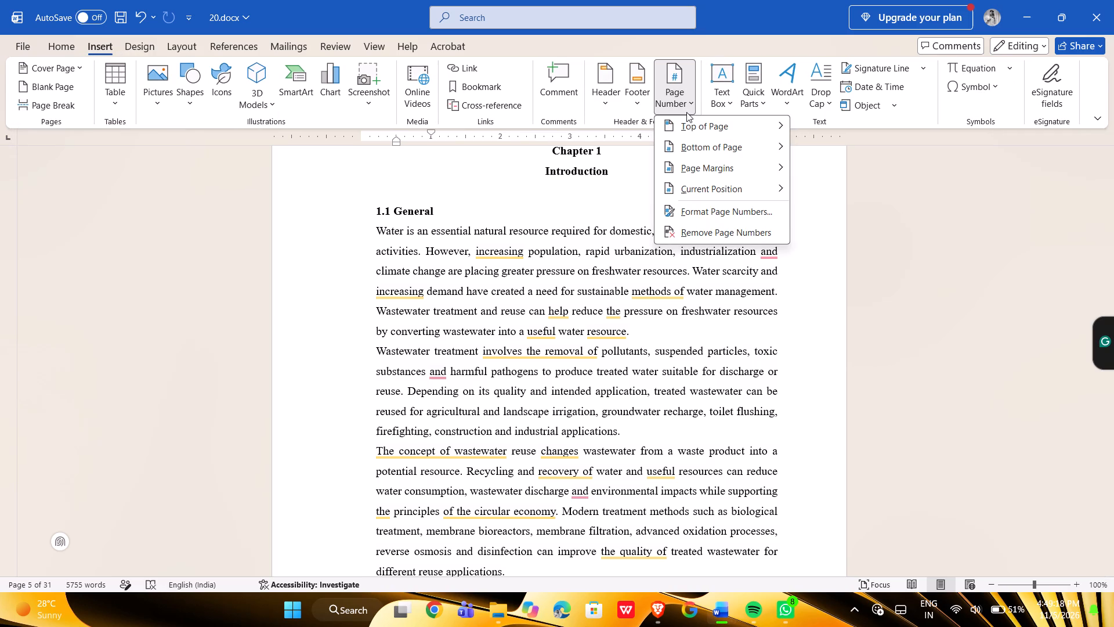
{"action": "left_click", "coordinate": [711, 211]}
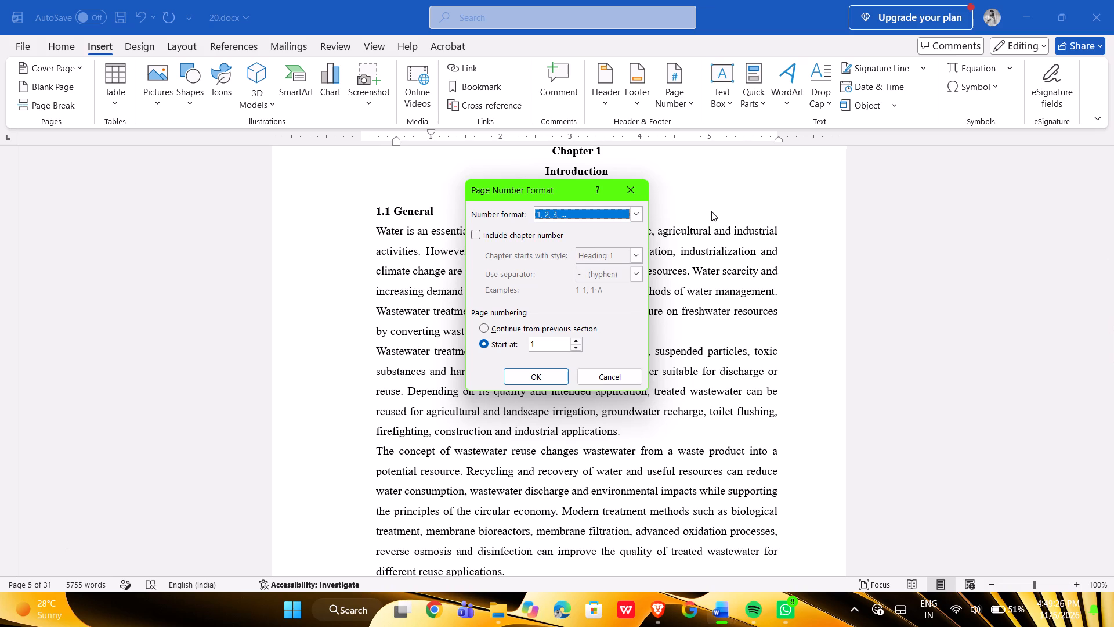
{"action": "left_click", "coordinate": [635, 186]}
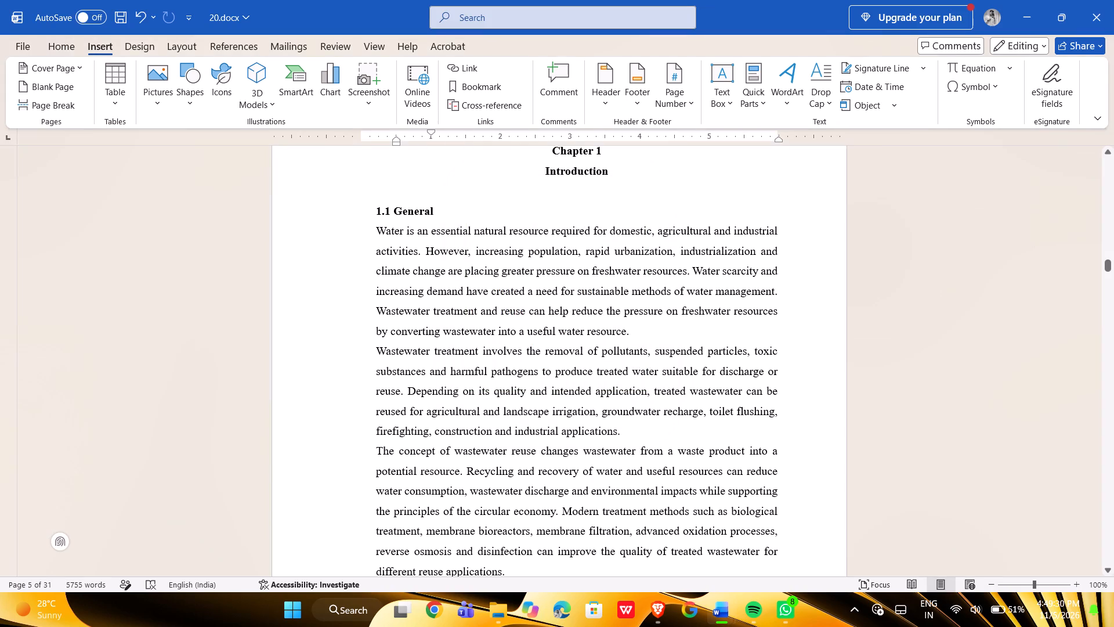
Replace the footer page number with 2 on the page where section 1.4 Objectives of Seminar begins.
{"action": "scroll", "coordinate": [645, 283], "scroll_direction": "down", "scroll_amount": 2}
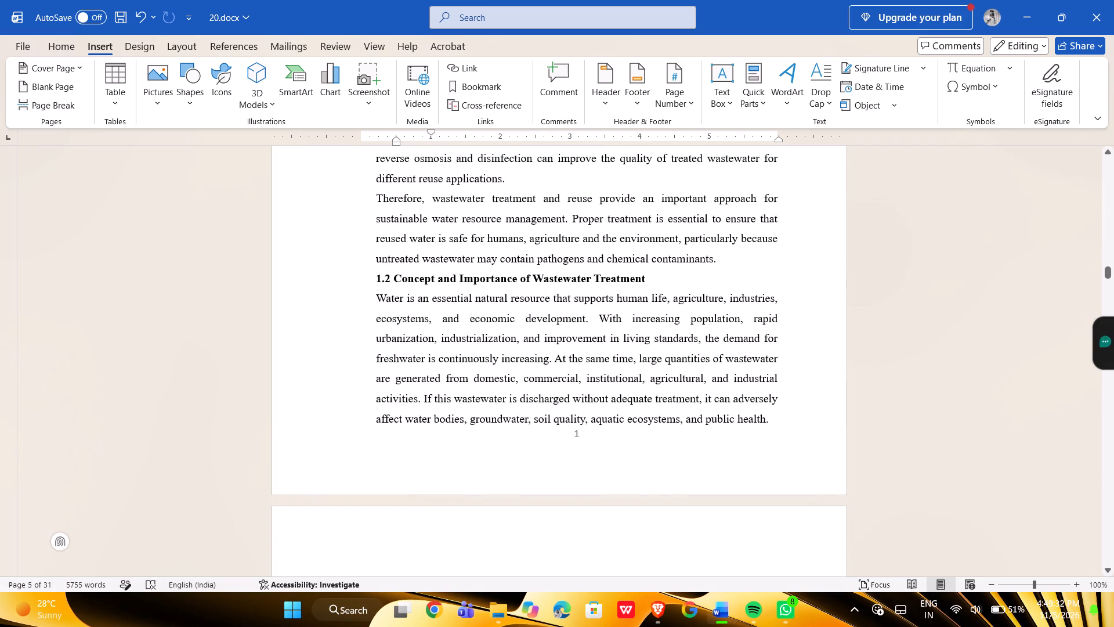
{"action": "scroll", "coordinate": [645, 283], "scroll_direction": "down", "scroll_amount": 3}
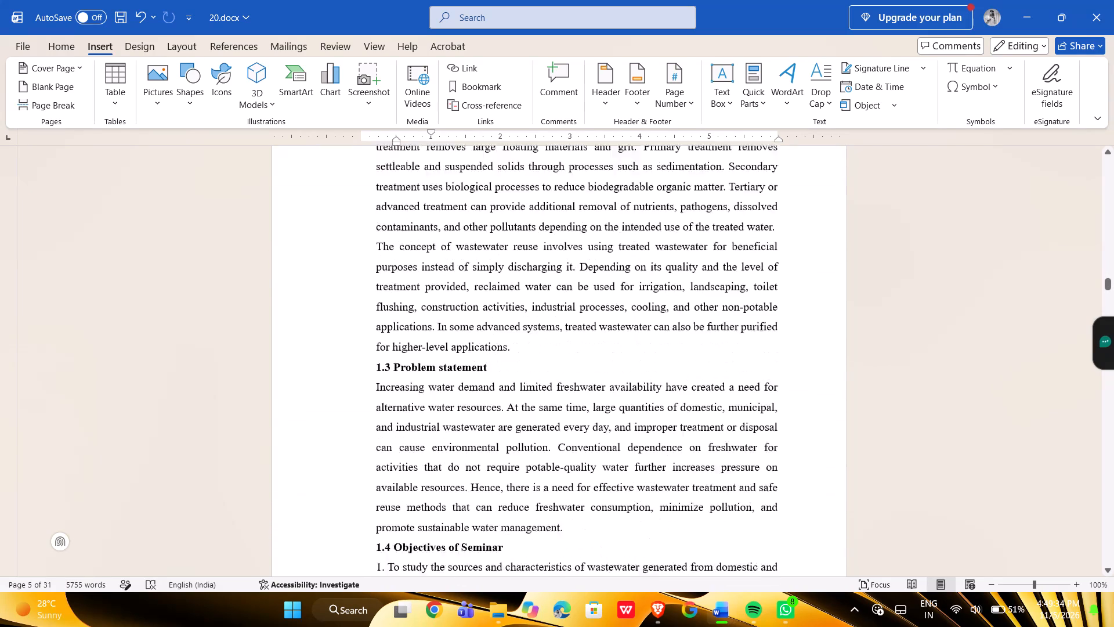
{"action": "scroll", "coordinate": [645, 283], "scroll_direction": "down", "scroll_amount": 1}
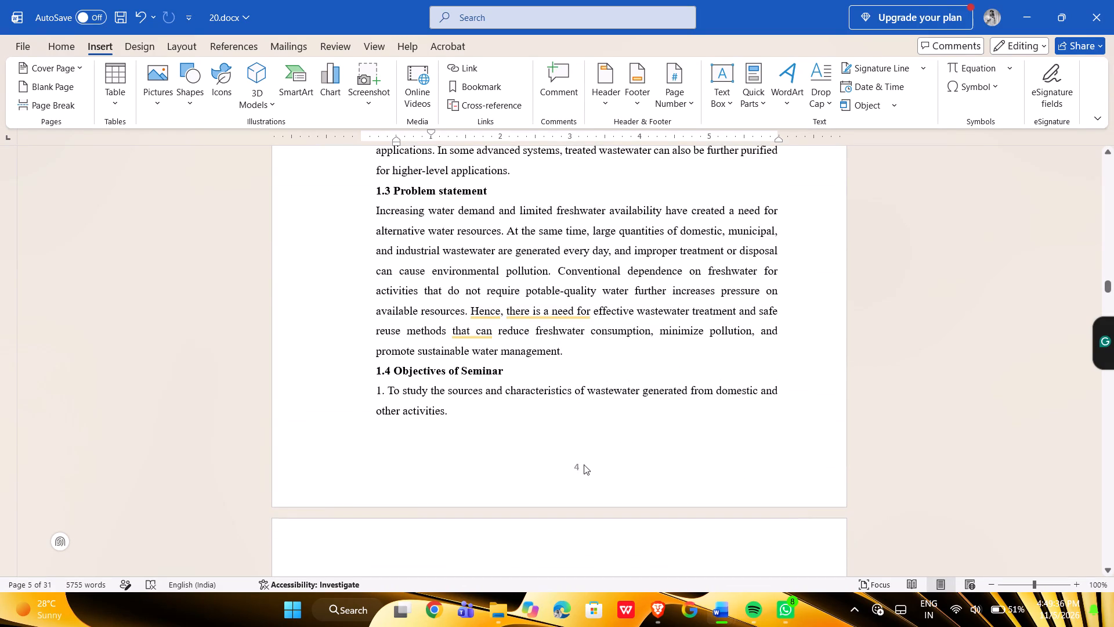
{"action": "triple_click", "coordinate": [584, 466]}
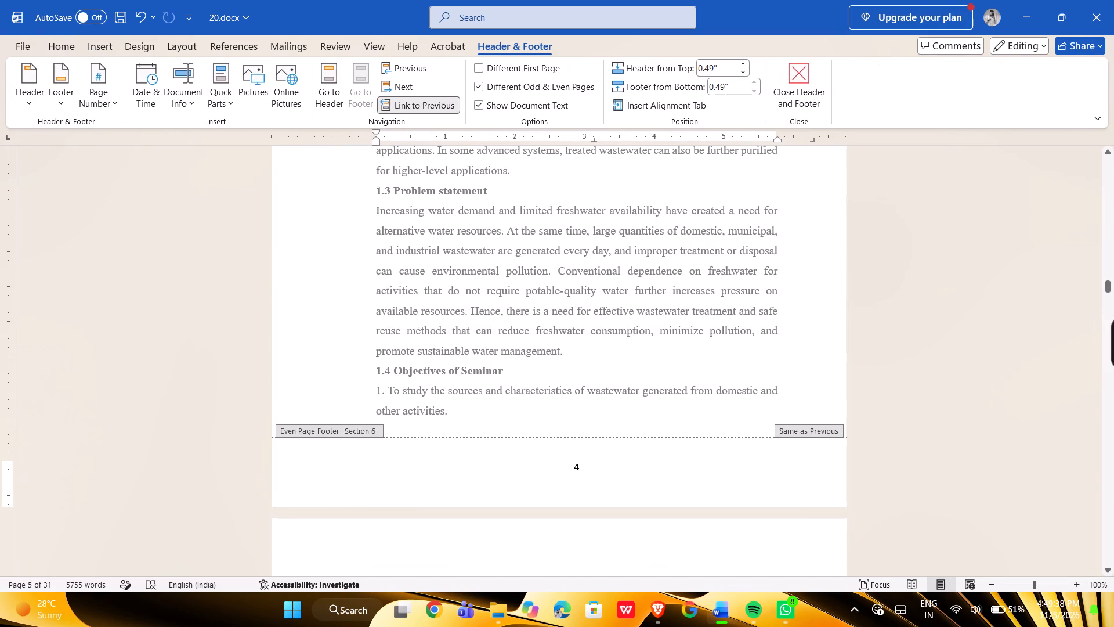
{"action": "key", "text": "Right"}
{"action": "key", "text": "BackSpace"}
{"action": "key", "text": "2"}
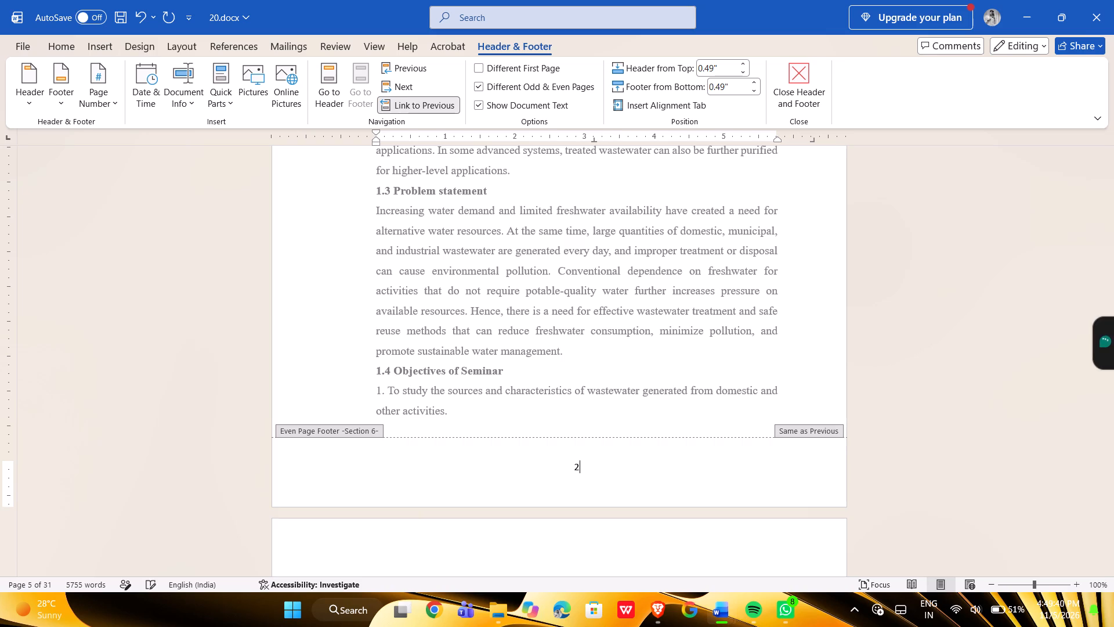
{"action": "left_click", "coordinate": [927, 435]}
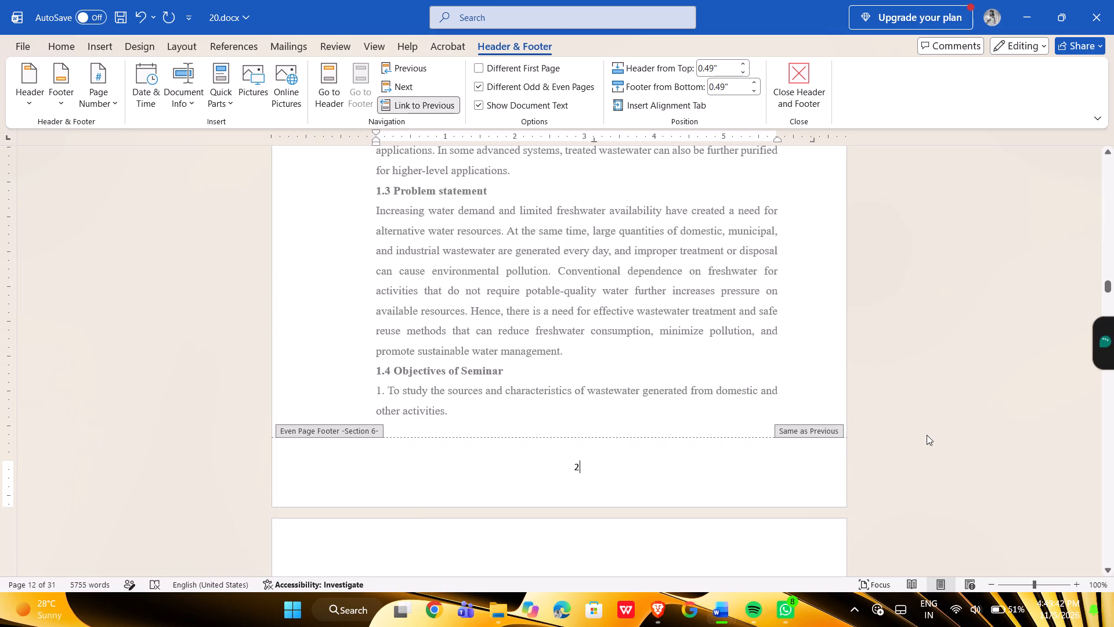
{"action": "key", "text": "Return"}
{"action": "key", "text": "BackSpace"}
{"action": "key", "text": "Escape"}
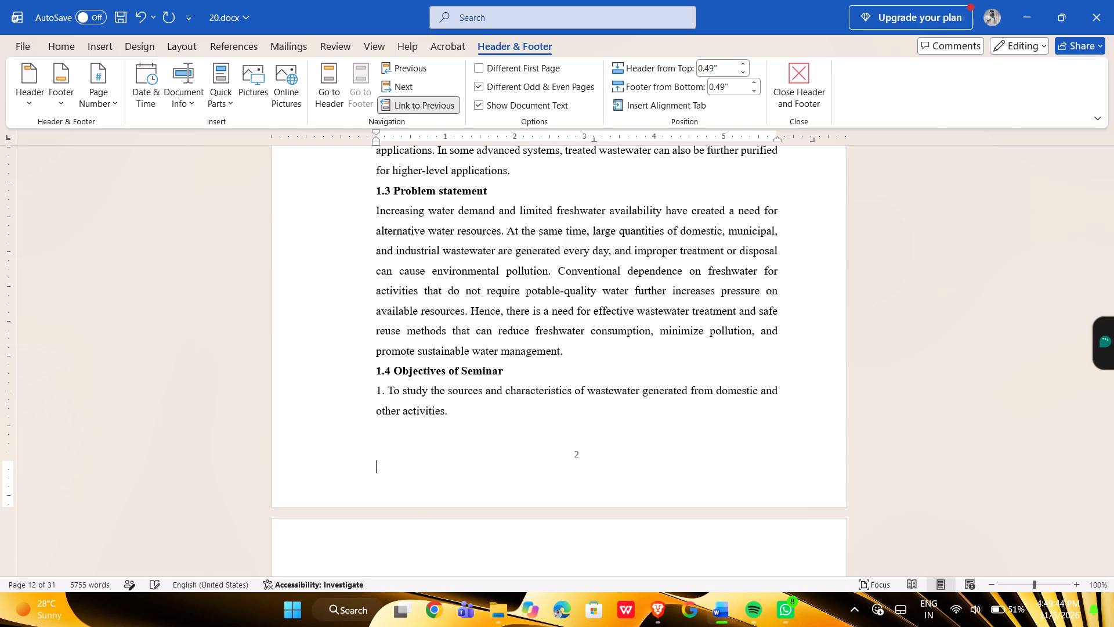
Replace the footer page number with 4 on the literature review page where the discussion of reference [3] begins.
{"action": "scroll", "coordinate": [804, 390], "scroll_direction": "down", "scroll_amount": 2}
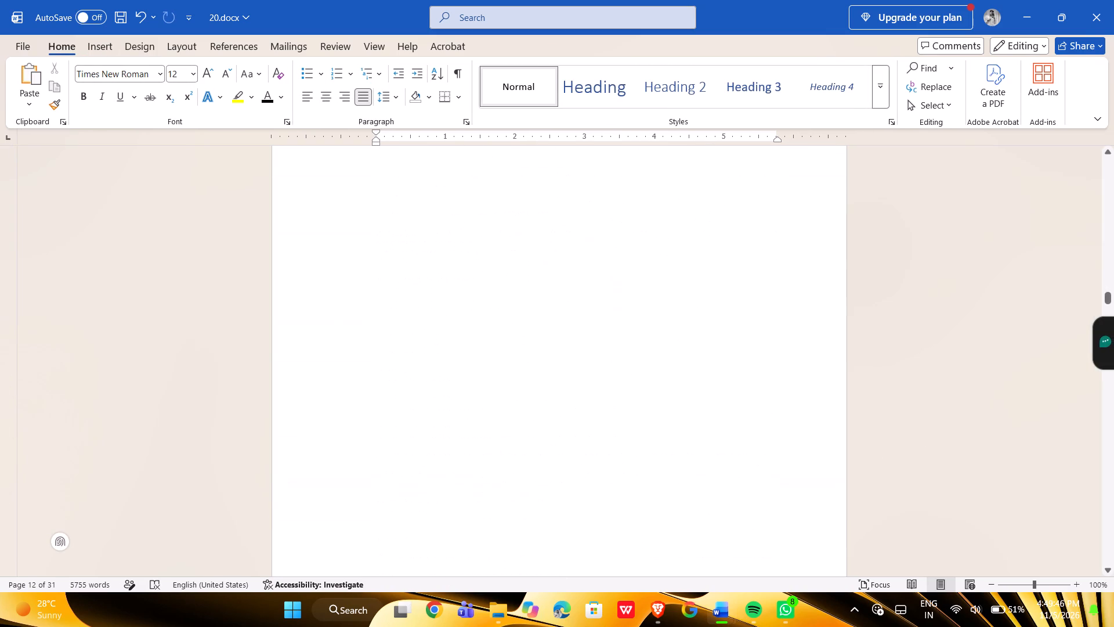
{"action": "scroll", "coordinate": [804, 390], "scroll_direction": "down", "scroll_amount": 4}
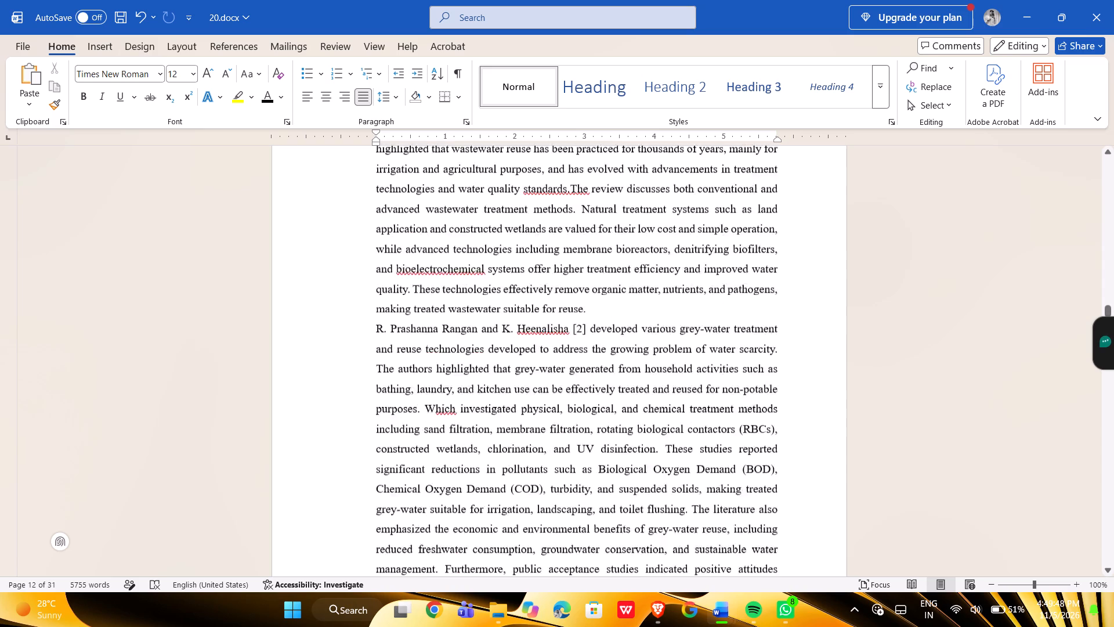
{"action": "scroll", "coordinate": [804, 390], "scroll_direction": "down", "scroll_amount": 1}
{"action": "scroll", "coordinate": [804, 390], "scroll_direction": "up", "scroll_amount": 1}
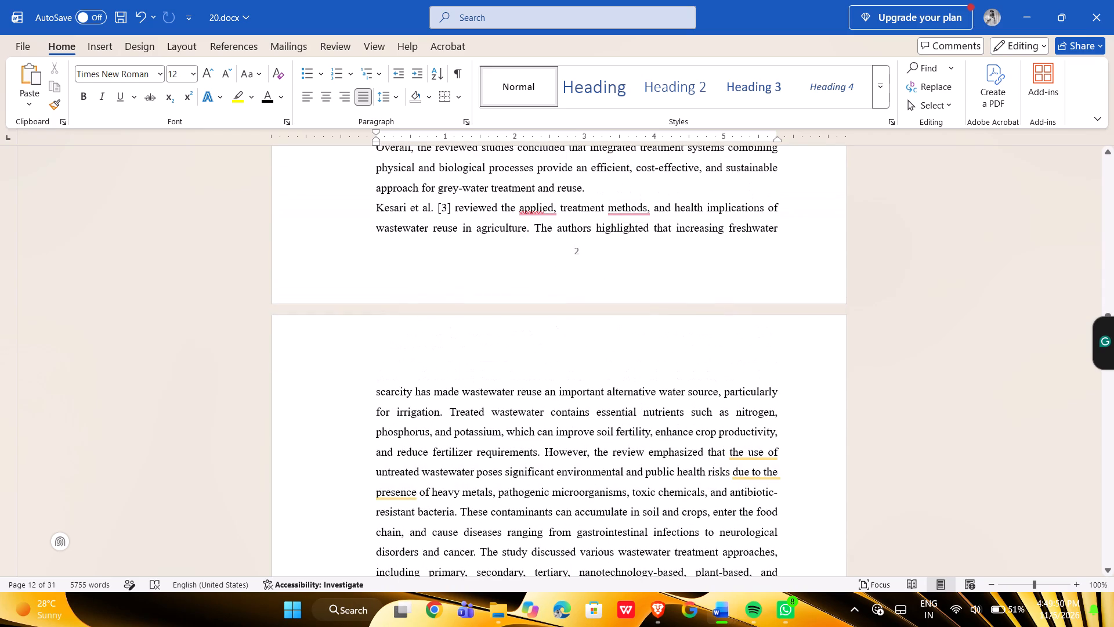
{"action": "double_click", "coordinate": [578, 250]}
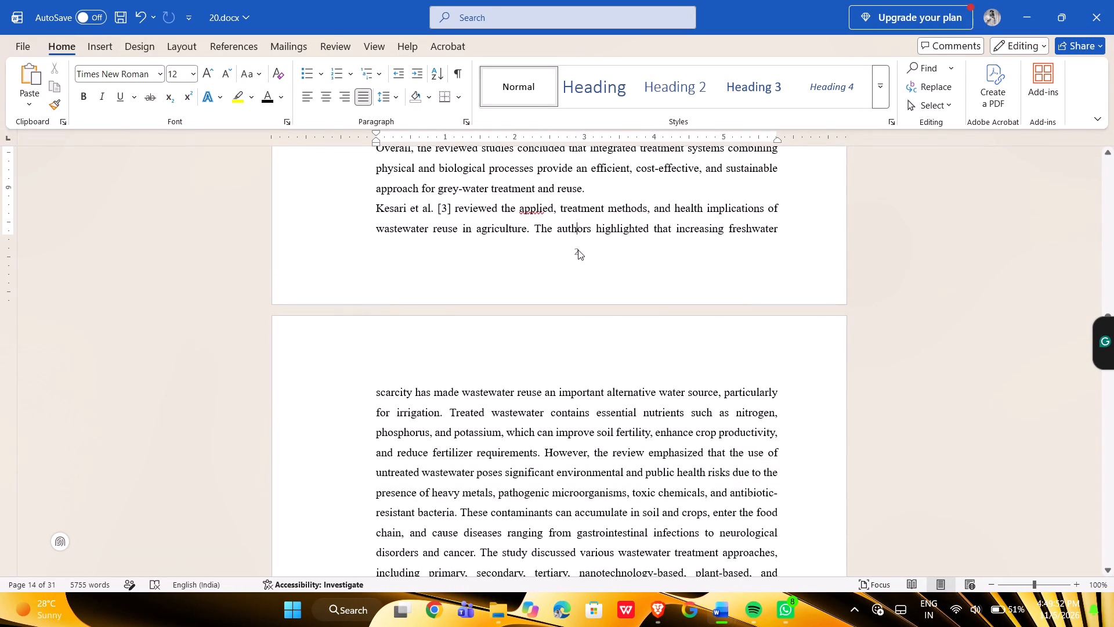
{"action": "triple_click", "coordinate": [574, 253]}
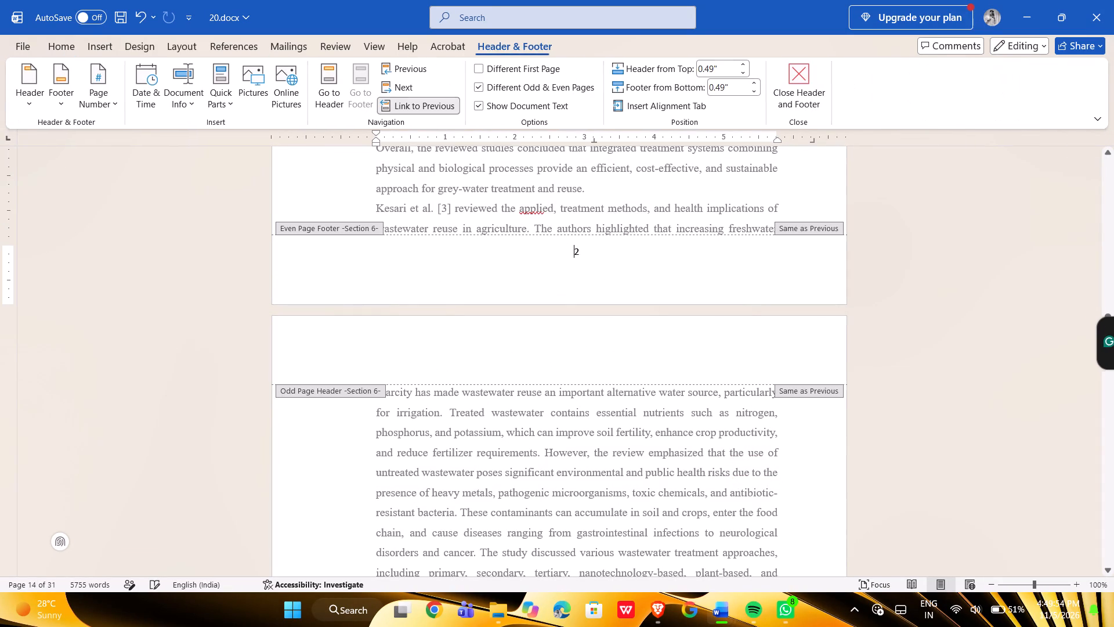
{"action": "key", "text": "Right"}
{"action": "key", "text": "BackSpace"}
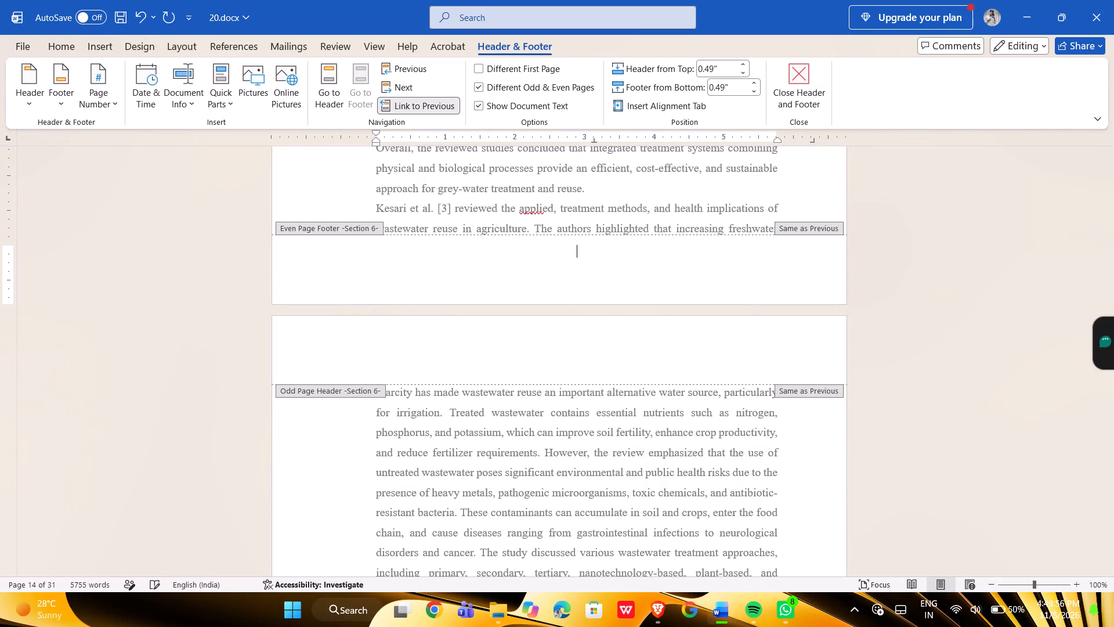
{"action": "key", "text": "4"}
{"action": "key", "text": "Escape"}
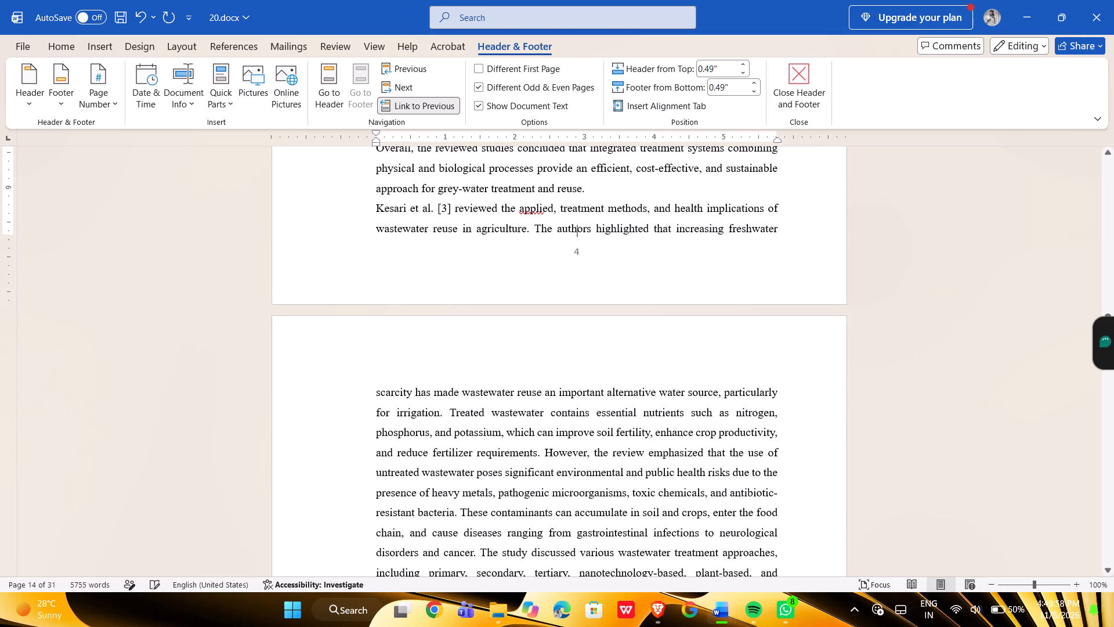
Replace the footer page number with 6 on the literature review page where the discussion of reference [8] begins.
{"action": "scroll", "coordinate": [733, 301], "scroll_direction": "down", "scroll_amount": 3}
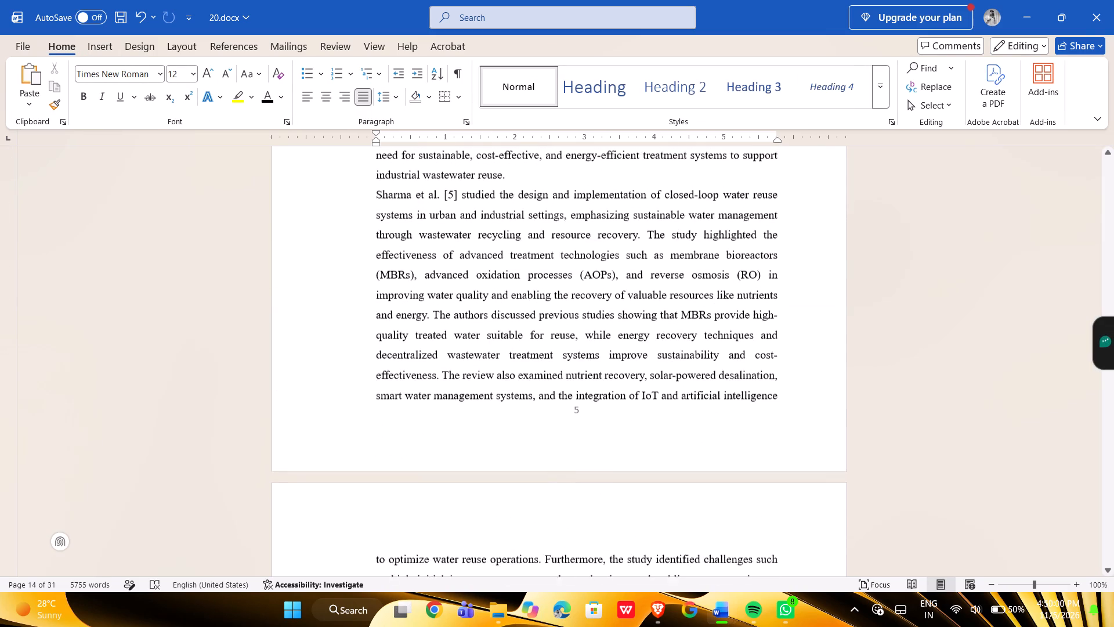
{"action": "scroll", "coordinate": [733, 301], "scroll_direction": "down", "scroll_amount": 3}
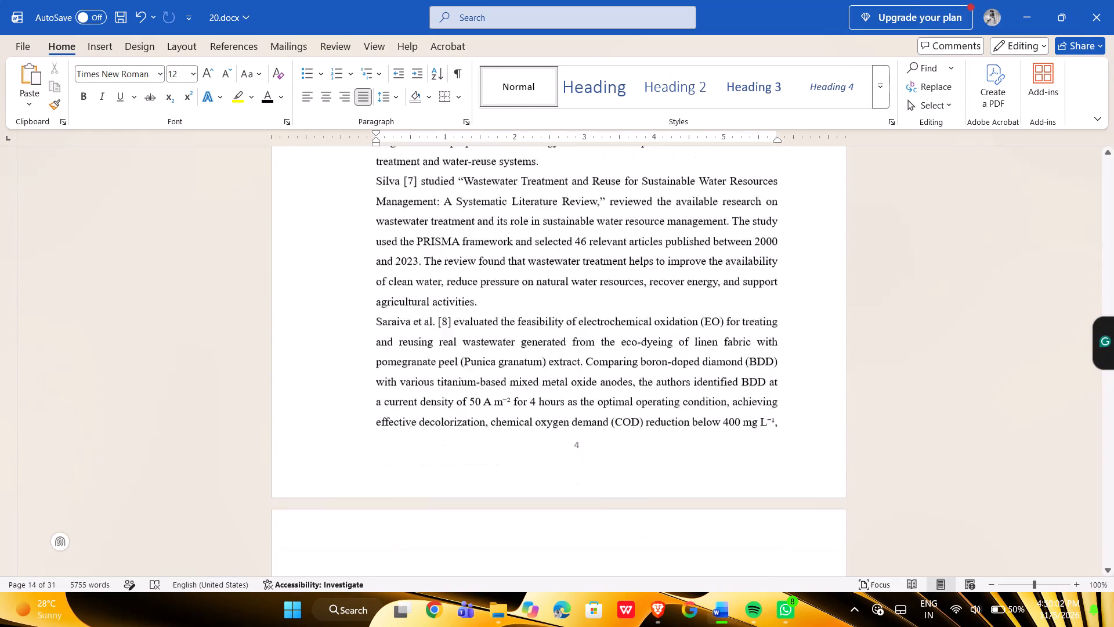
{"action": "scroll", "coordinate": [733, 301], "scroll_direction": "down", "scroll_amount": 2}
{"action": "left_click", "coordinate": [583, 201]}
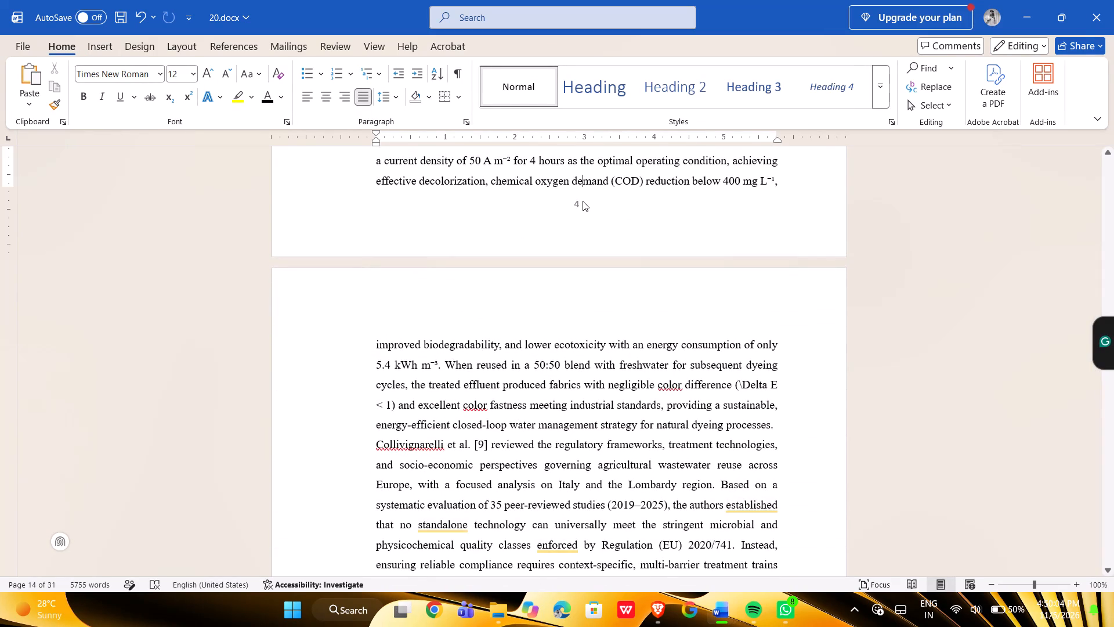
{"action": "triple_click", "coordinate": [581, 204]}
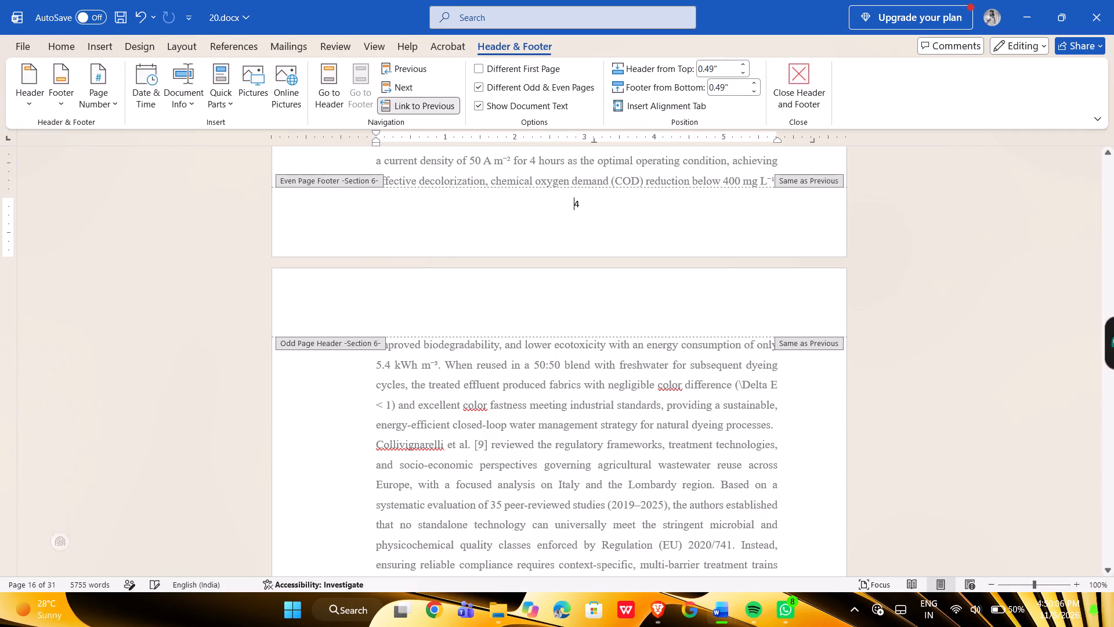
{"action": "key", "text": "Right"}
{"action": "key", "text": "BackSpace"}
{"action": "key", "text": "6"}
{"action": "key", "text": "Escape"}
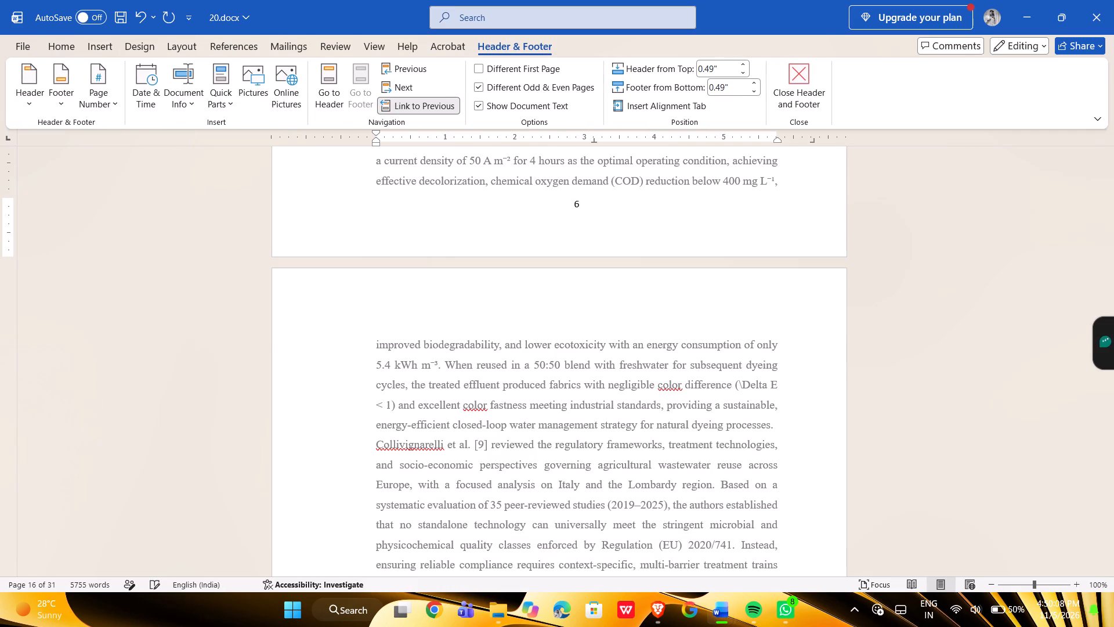
Replace the footer page number with 8 on the last page of Chapter 2, just before Chapter 3 Methodology.
{"action": "scroll", "coordinate": [641, 317], "scroll_direction": "down", "scroll_amount": 2}
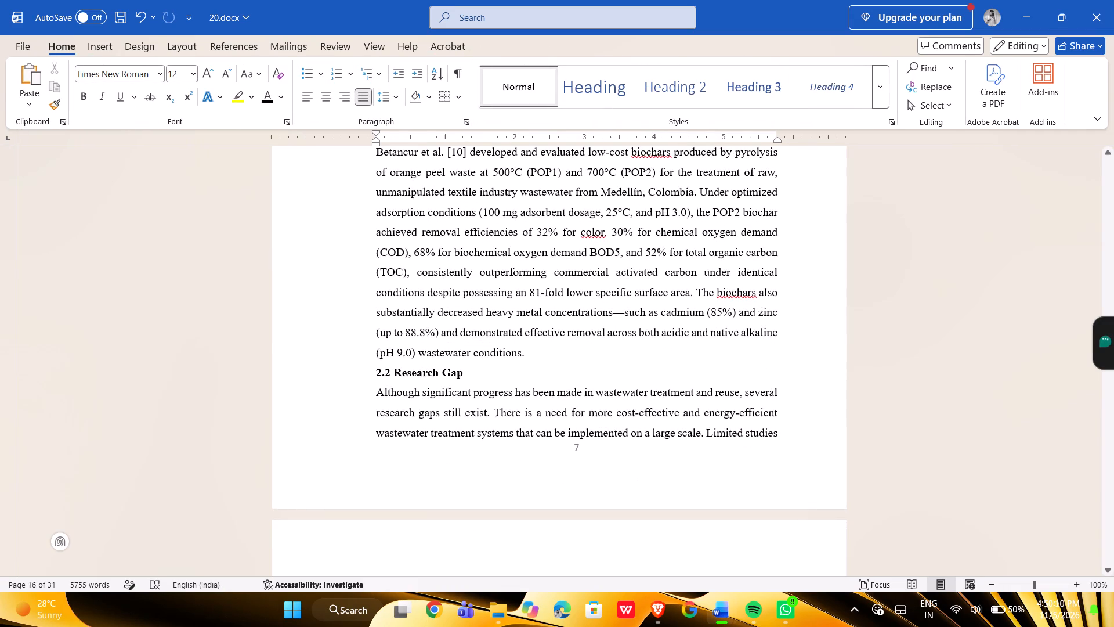
{"action": "scroll", "coordinate": [573, 521], "scroll_direction": "down", "scroll_amount": 5}
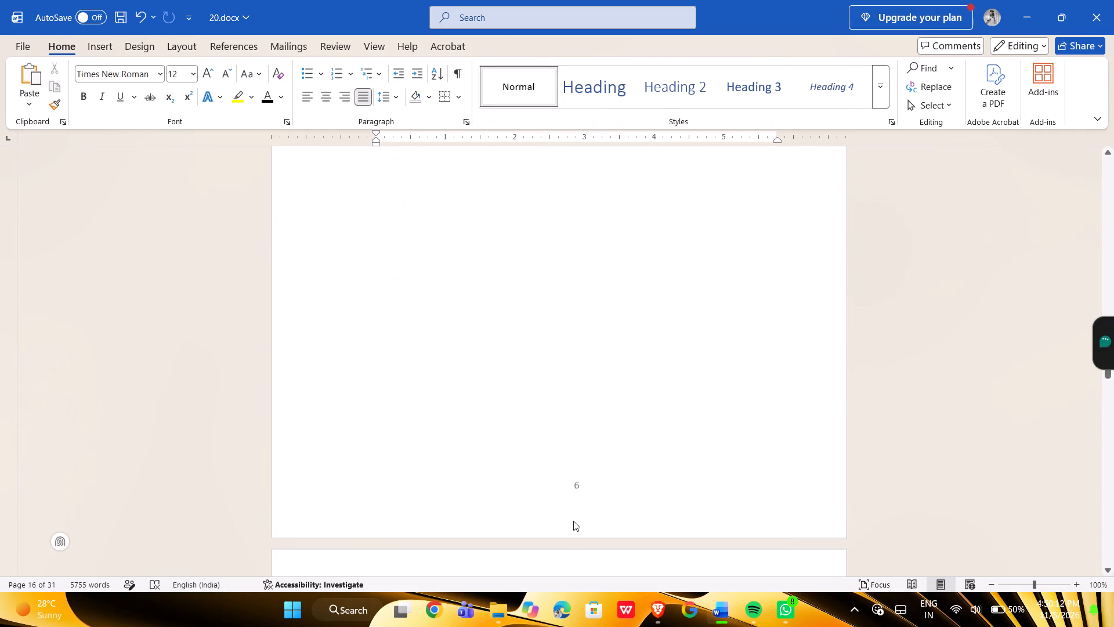
{"action": "triple_click", "coordinate": [577, 474]}
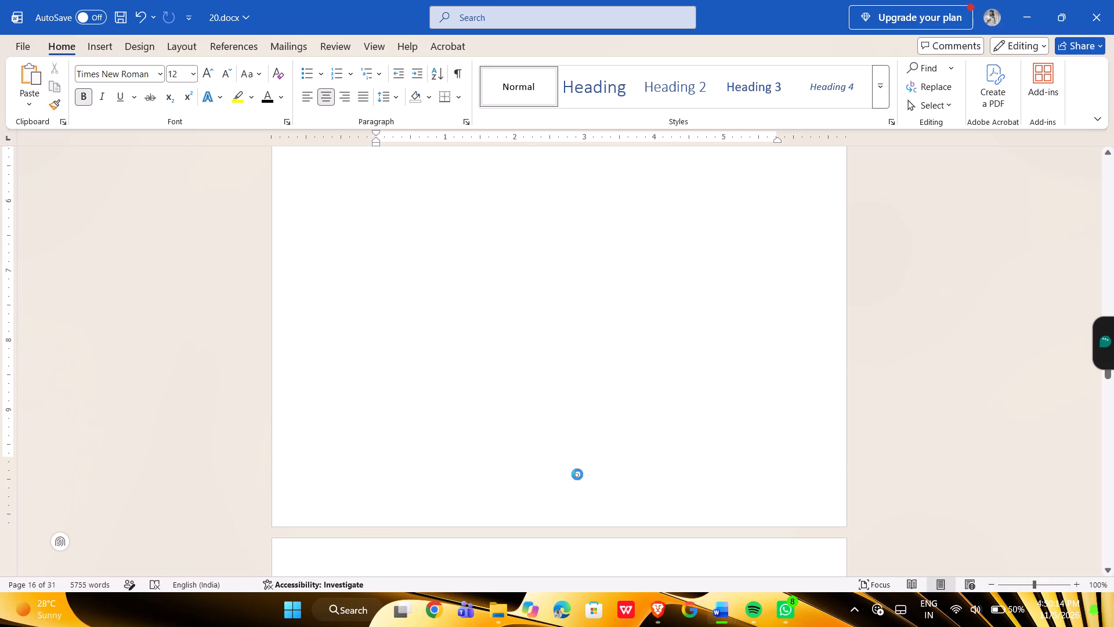
{"action": "key", "text": "Right"}
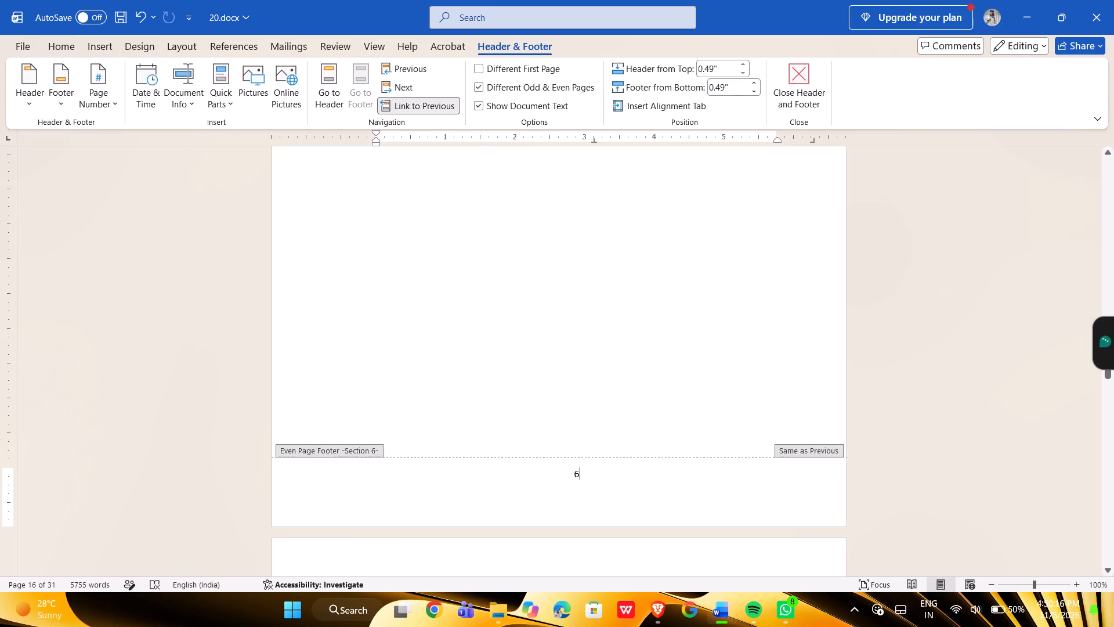
{"action": "key", "text": "BackSpace"}
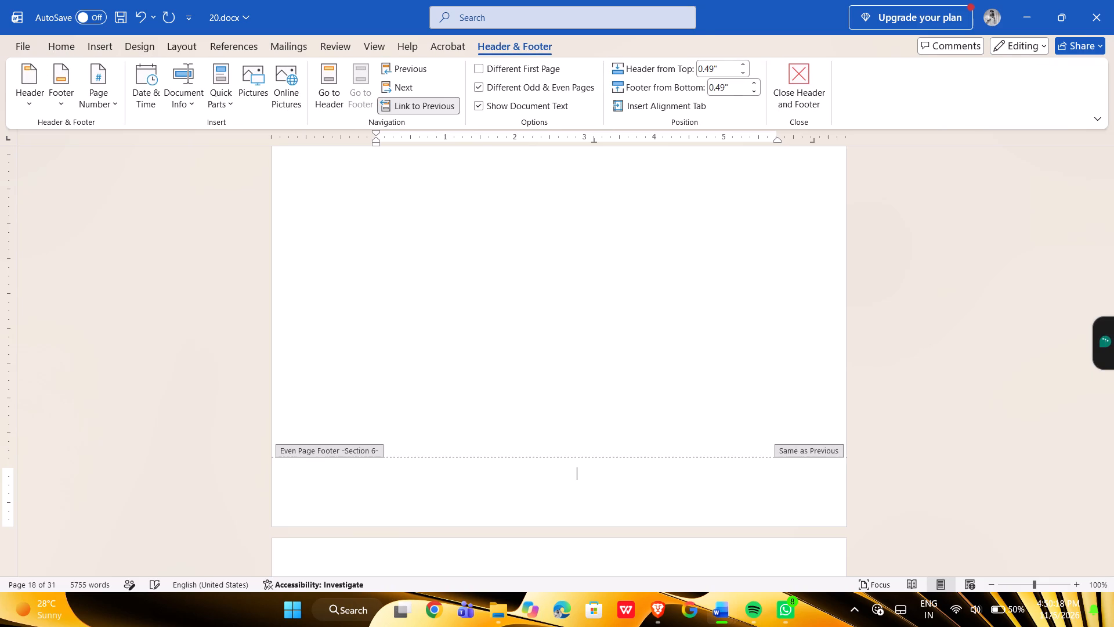
{"action": "key", "text": "8"}
{"action": "scroll", "coordinate": [663, 512], "scroll_direction": "down", "scroll_amount": 1}
{"action": "key", "text": "Escape"}
Replace the footer page number with 10 on the section 3.2 Materials page whose table ends with Monitoring and Testing.
{"action": "scroll", "coordinate": [663, 512], "scroll_direction": "down", "scroll_amount": 1}
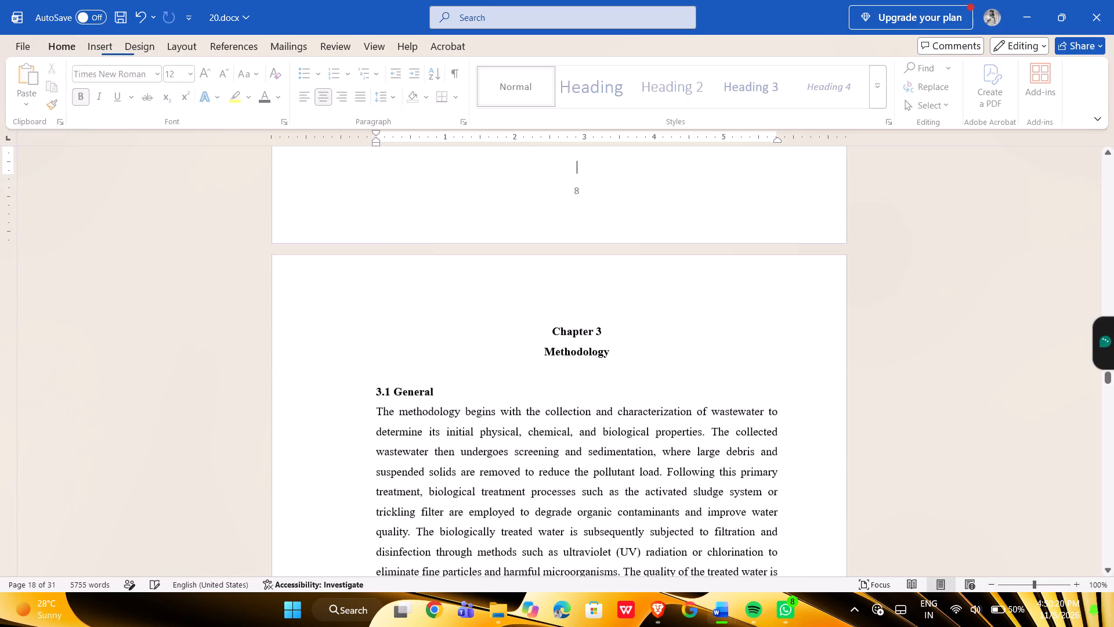
{"action": "scroll", "coordinate": [663, 512], "scroll_direction": "down", "scroll_amount": 3}
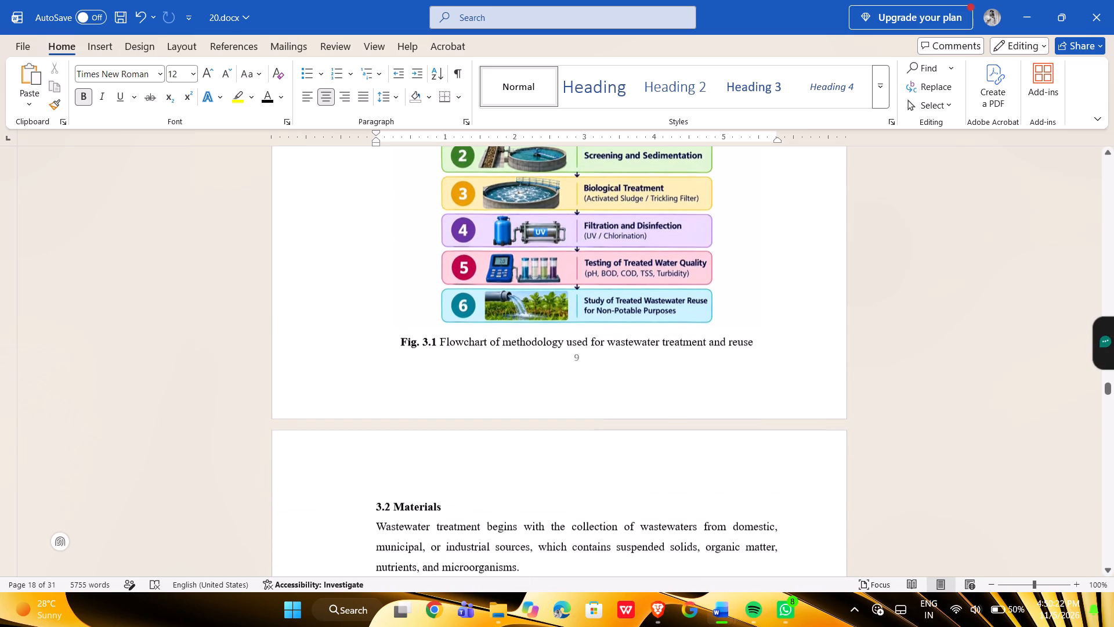
{"action": "scroll", "coordinate": [581, 374], "scroll_direction": "down", "scroll_amount": 2}
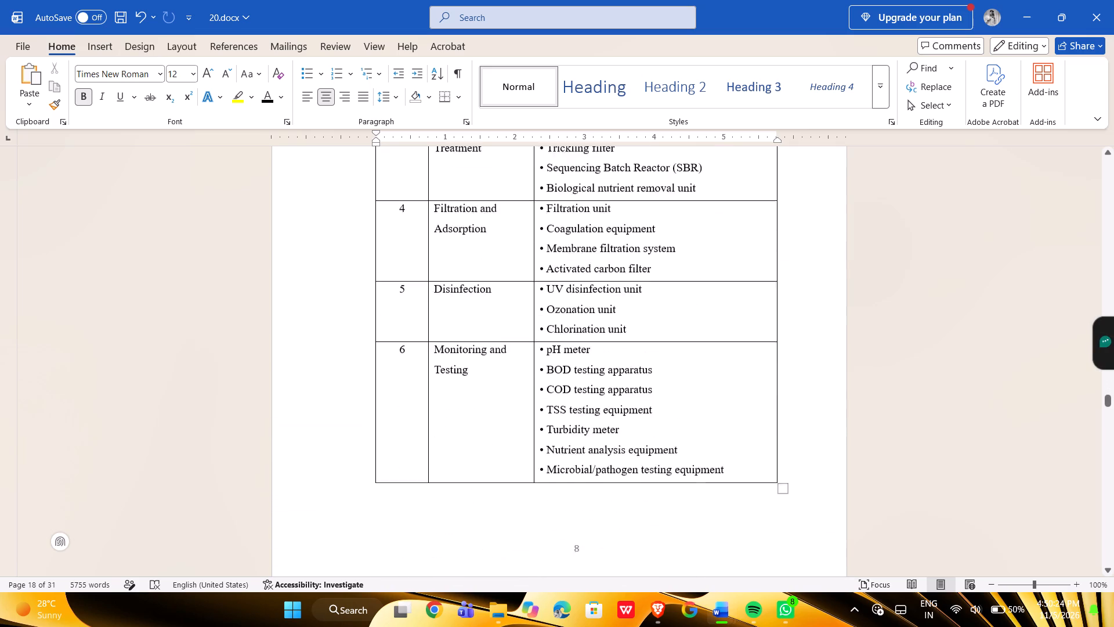
{"action": "scroll", "coordinate": [581, 374], "scroll_direction": "down", "scroll_amount": 2}
{"action": "triple_click", "coordinate": [575, 453]}
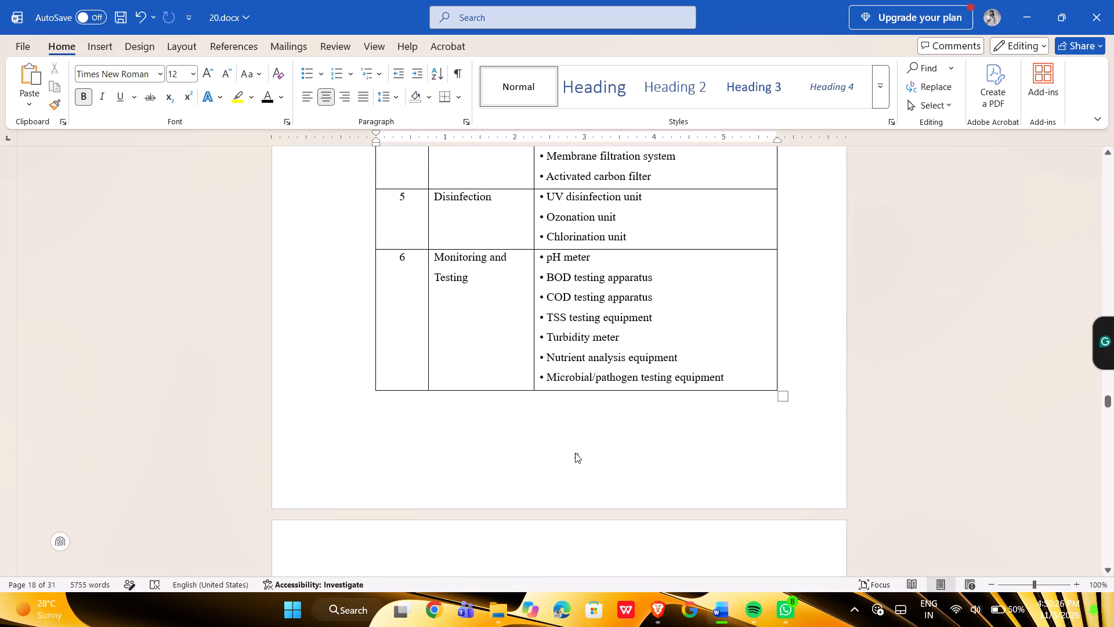
{"action": "key", "text": "Right"}
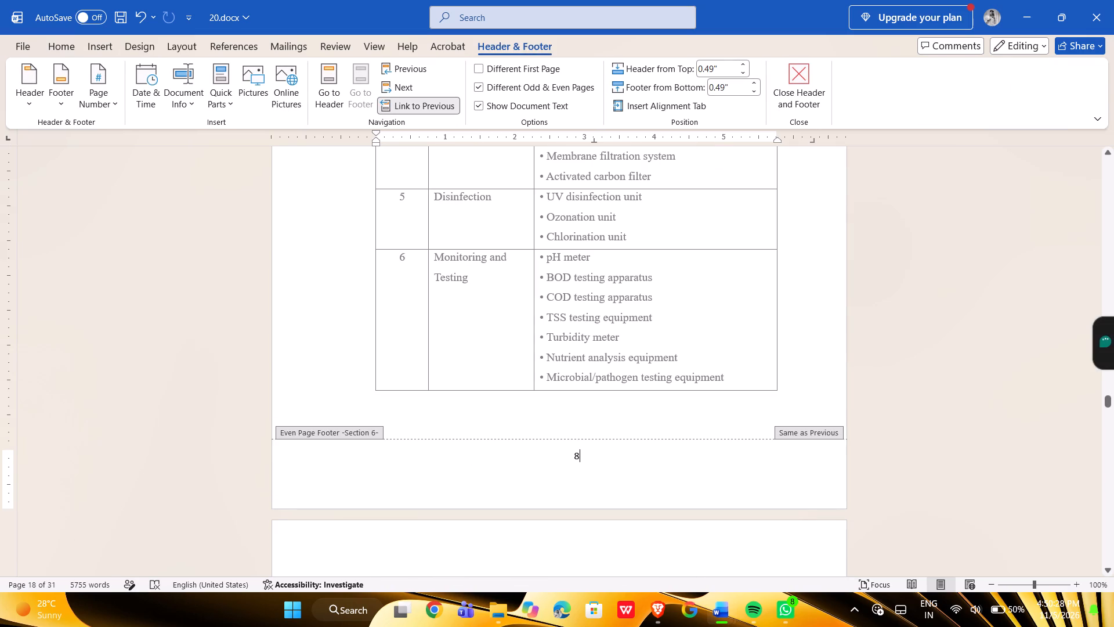
{"action": "key", "text": "BackSpace"}
{"action": "type", "text": "10"}
{"action": "key", "text": "Escape"}
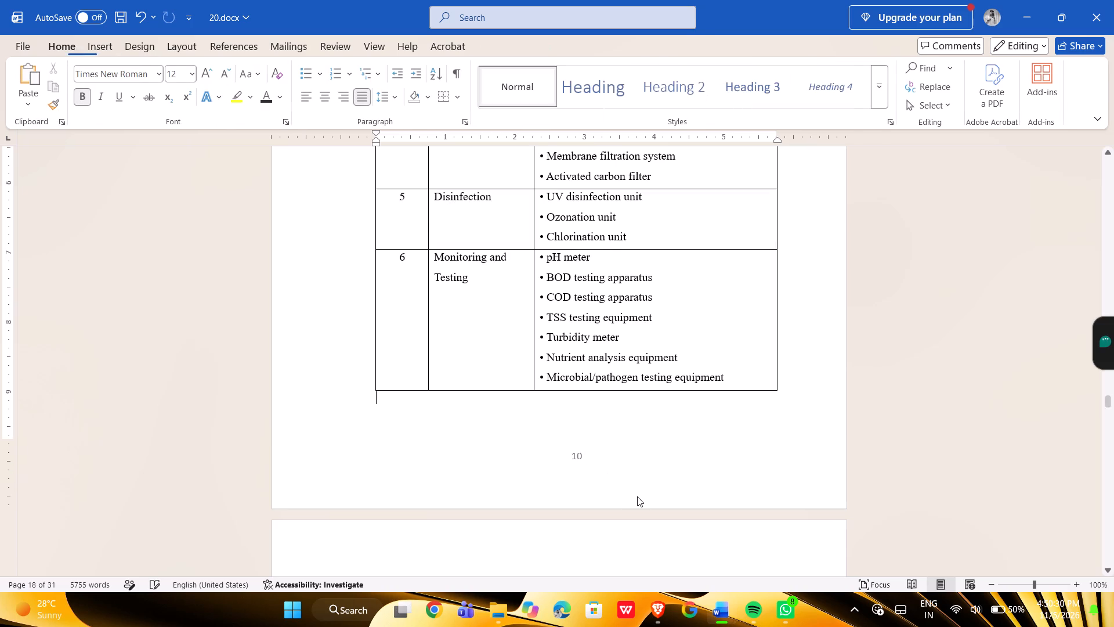
Replace the footer page number with 12 on the page containing section 3.4 Case Study.
{"action": "scroll", "coordinate": [637, 496], "scroll_direction": "down", "scroll_amount": 5}
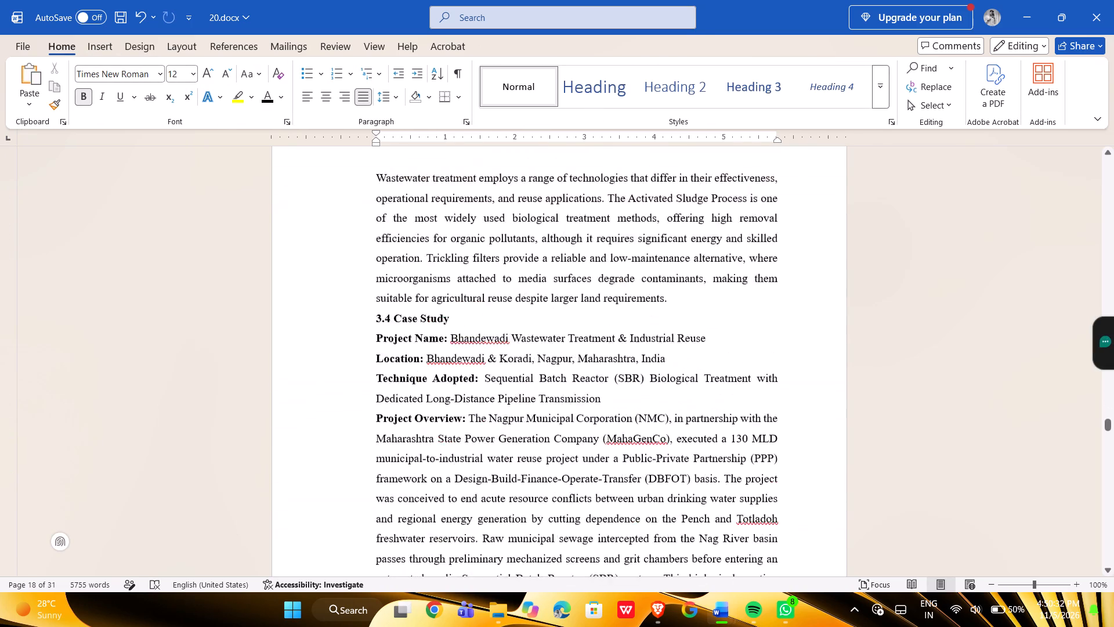
{"action": "scroll", "coordinate": [637, 496], "scroll_direction": "down", "scroll_amount": 3}
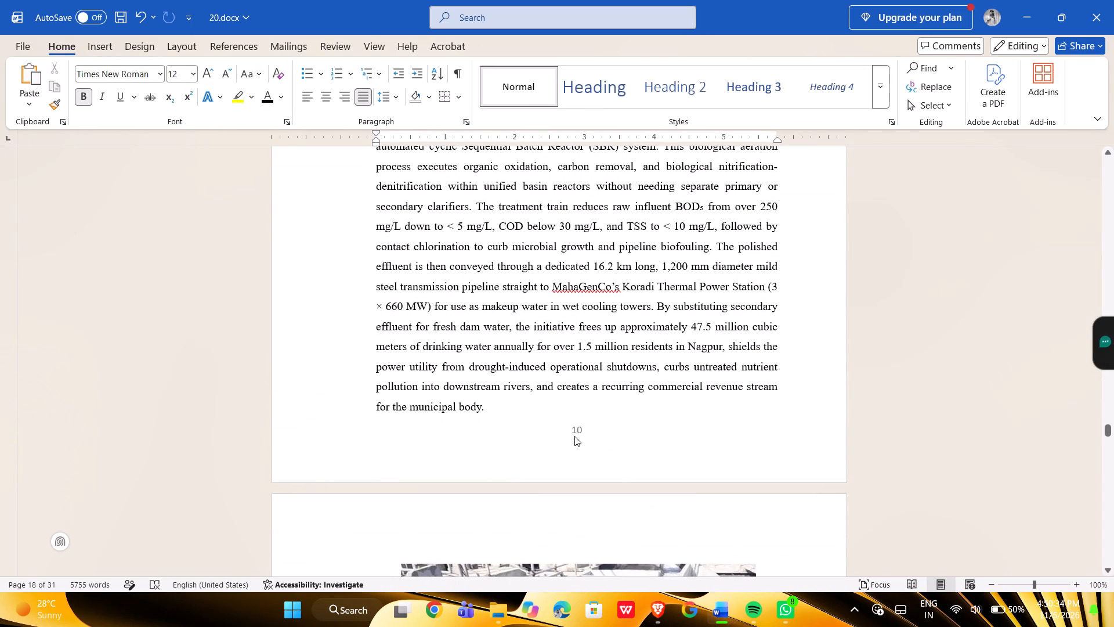
{"action": "triple_click", "coordinate": [585, 432]}
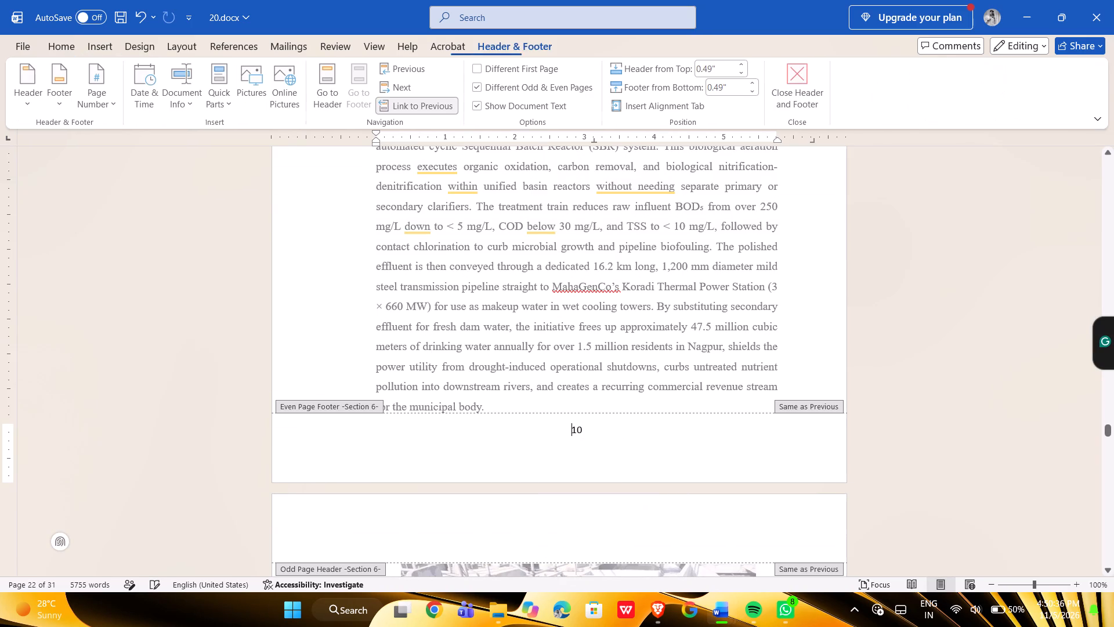
{"action": "key", "text": "Right"}
{"action": "key", "text": "Right"}
{"action": "key", "text": "BackSpace"}
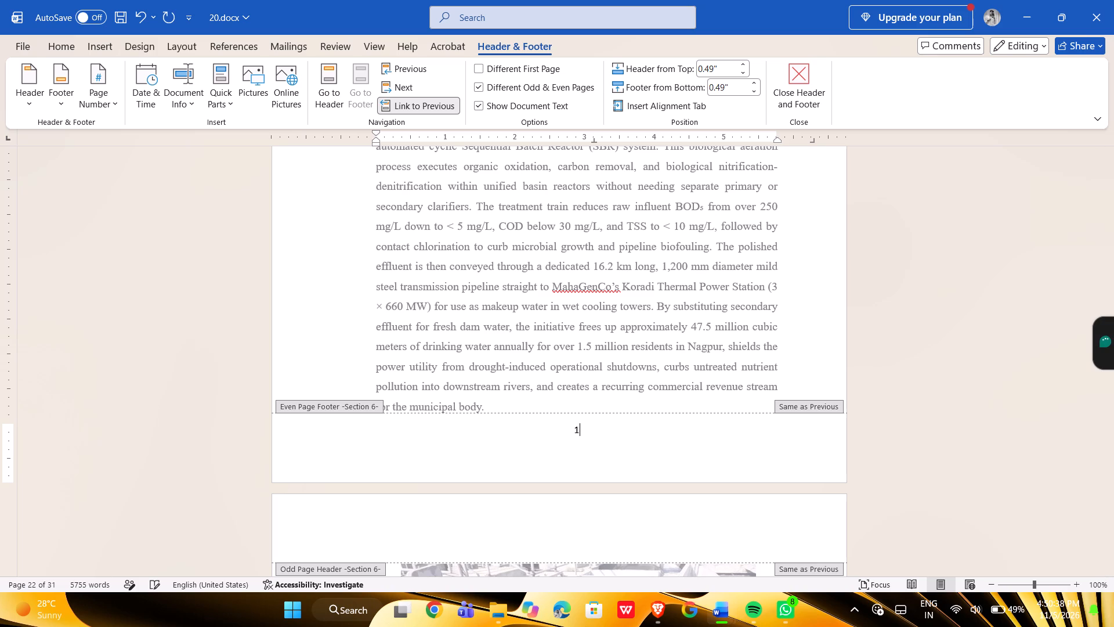
{"action": "key", "text": "2"}
{"action": "key", "text": "Escape"}
Replace the footer page number with 14 on the page containing Fig. 3.4, just before section 3.5 Applications.
{"action": "scroll", "coordinate": [658, 514], "scroll_direction": "down", "scroll_amount": 1}
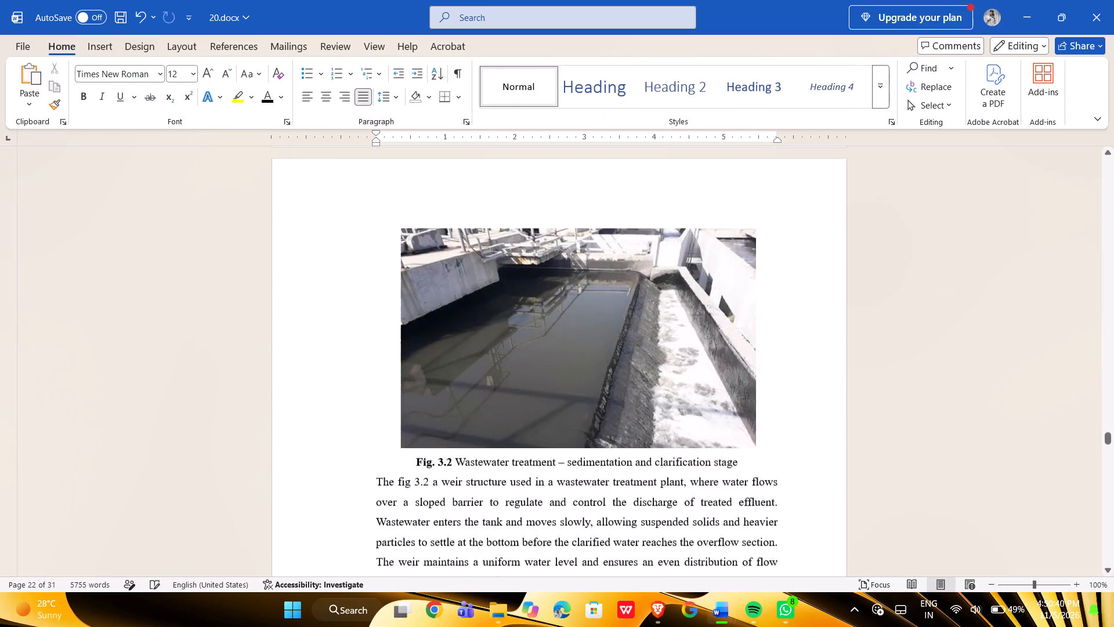
{"action": "scroll", "coordinate": [658, 514], "scroll_direction": "down", "scroll_amount": 3}
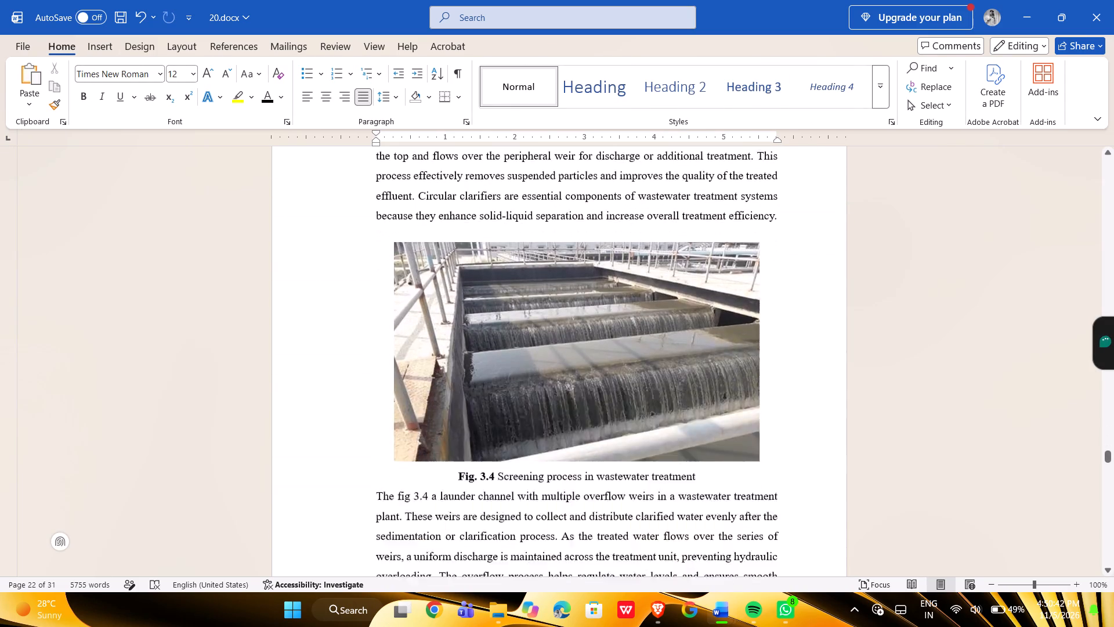
{"action": "scroll", "coordinate": [658, 514], "scroll_direction": "down", "scroll_amount": 2}
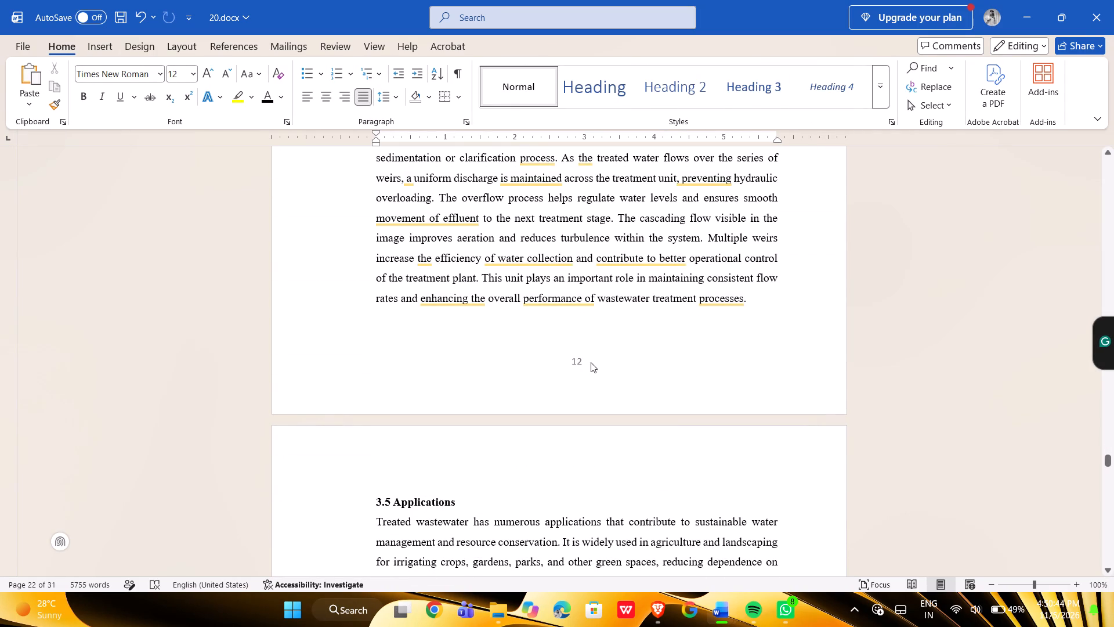
{"action": "triple_click", "coordinate": [591, 362]}
{"action": "left_click", "coordinate": [591, 362]}
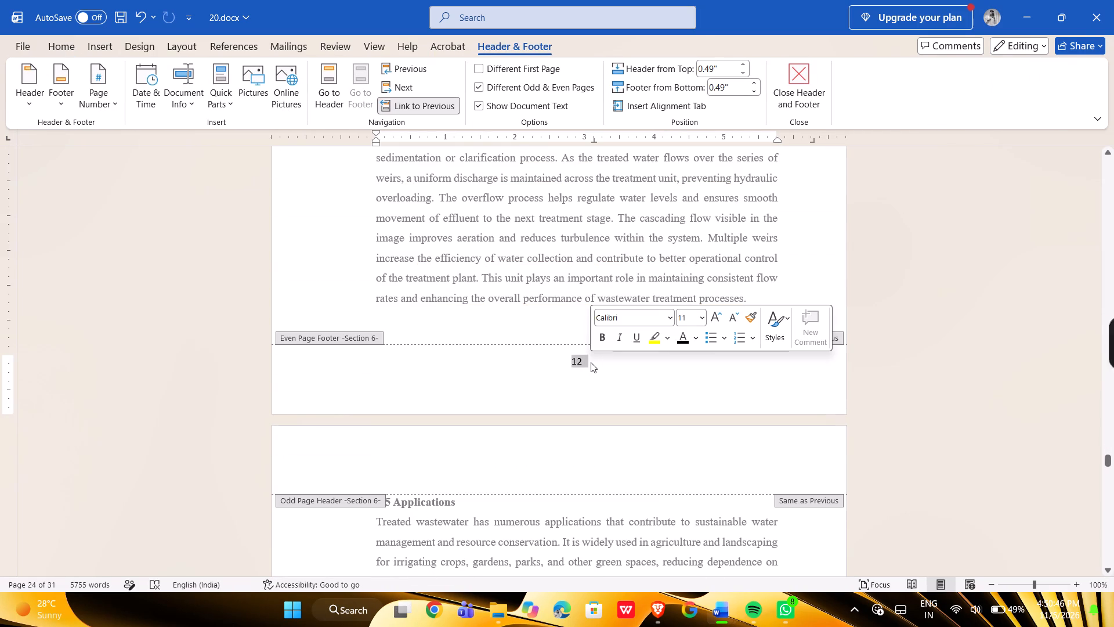
{"action": "key", "text": "BackSpace"}
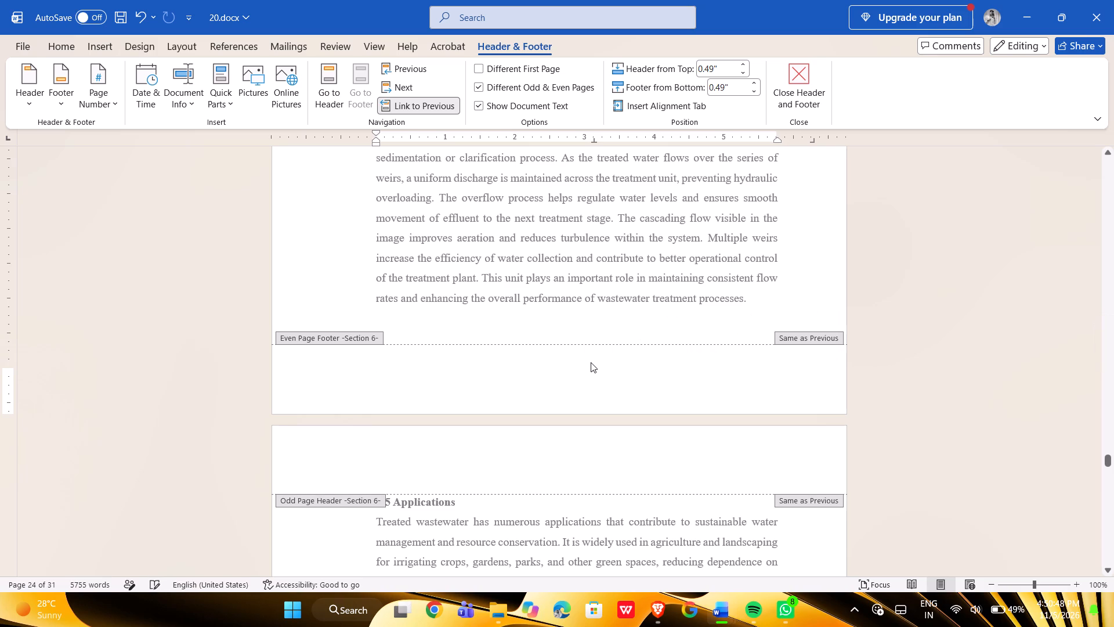
{"action": "key", "text": "ctrl+z"}
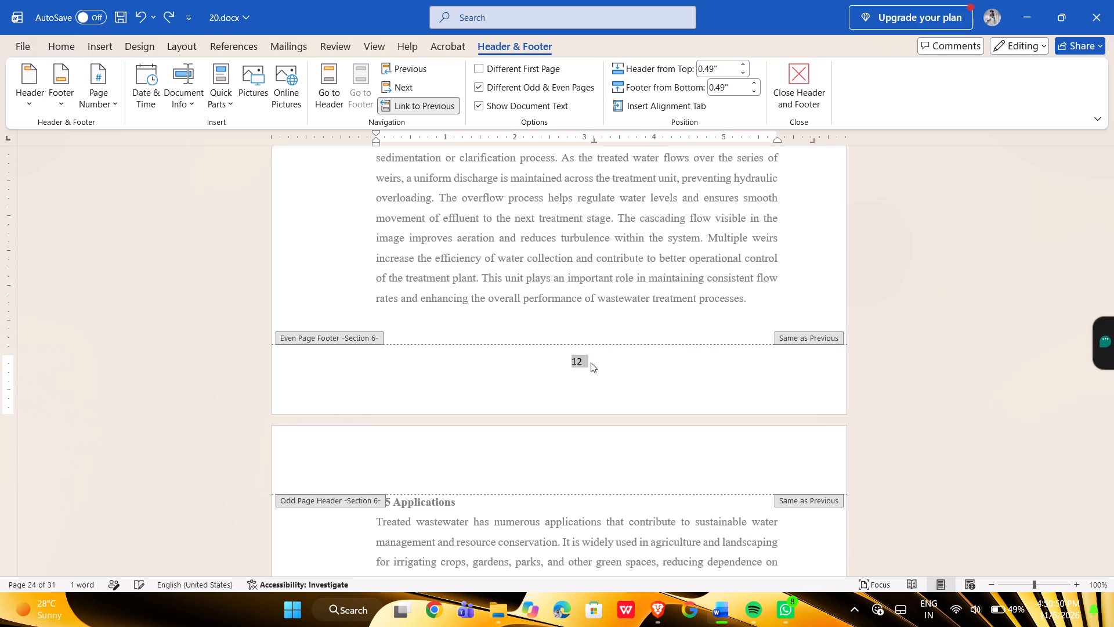
{"action": "left_click", "coordinate": [578, 362]}
{"action": "key", "text": "Right"}
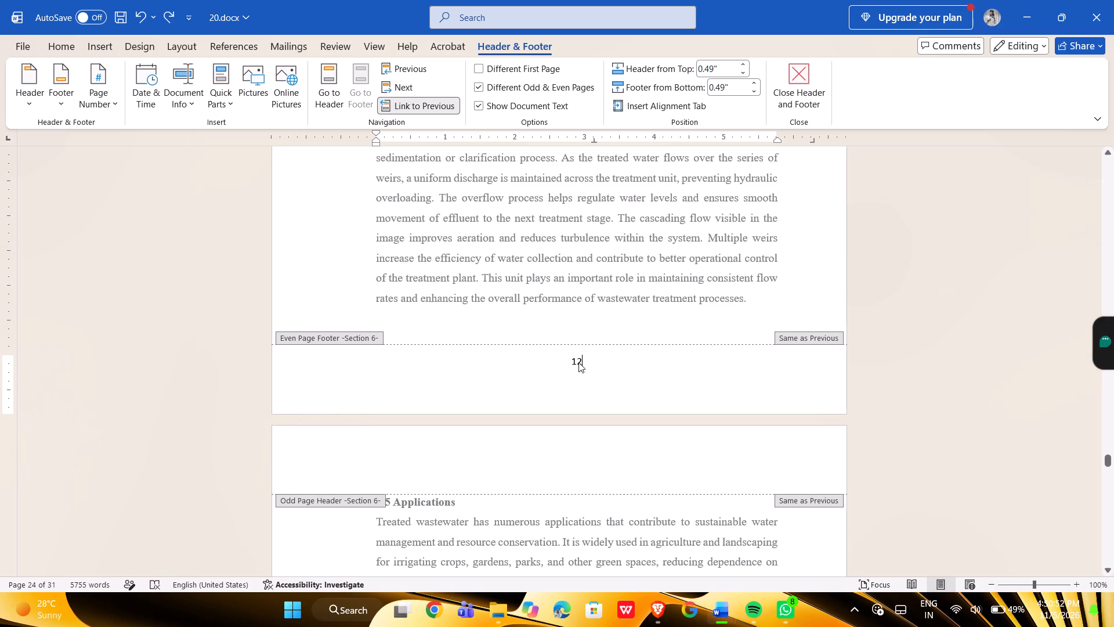
{"action": "key", "text": "BackSpace"}
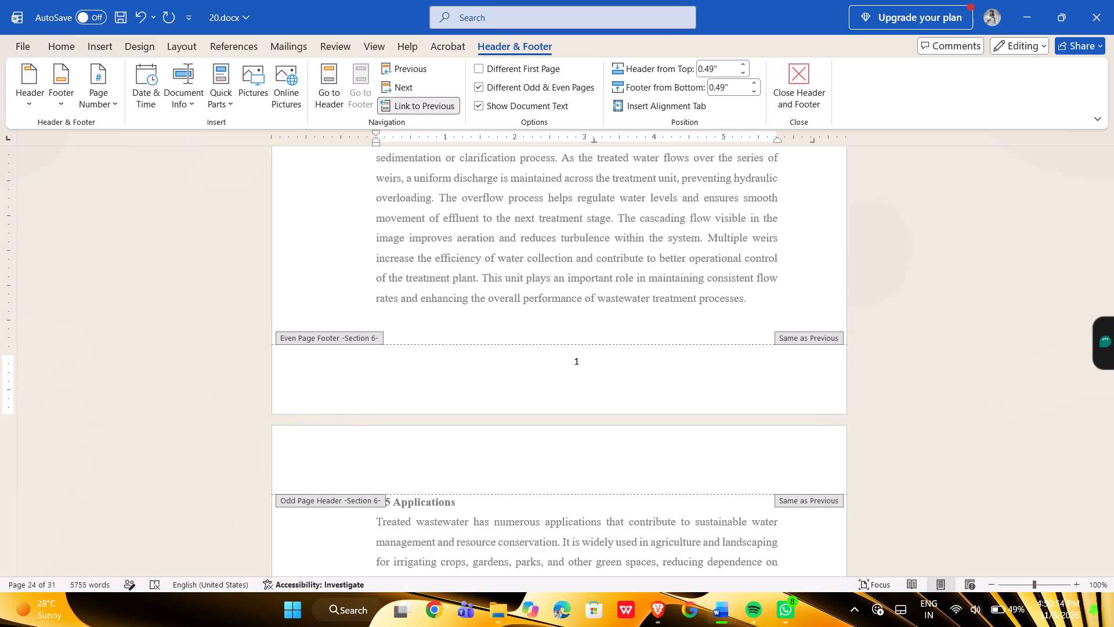
{"action": "scroll", "coordinate": [578, 362], "scroll_direction": "up", "scroll_amount": 3}
{"action": "scroll", "coordinate": [578, 362], "scroll_direction": "down", "scroll_amount": 1}
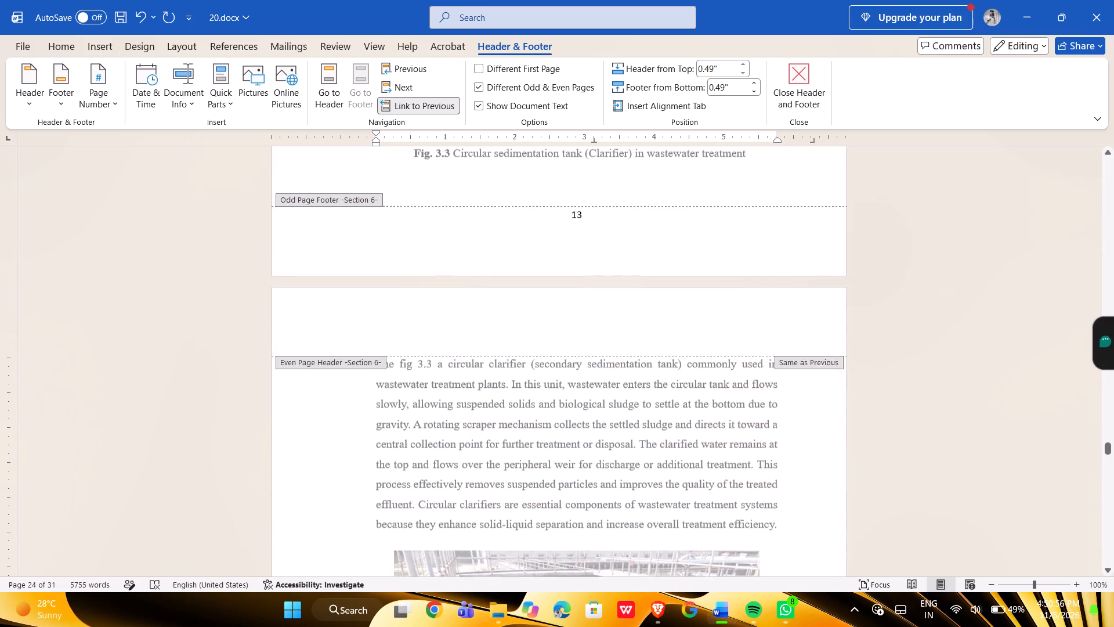
{"action": "scroll", "coordinate": [578, 362], "scroll_direction": "down", "scroll_amount": 1}
{"action": "key", "text": "4"}
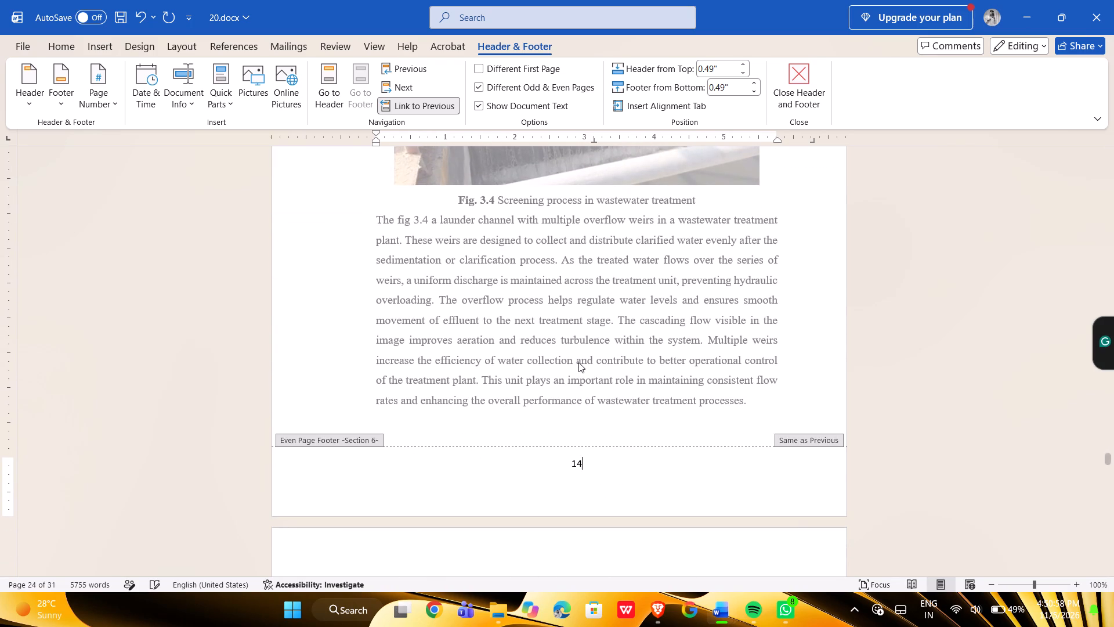
{"action": "key", "text": "Escape"}
Replace the footer page number with 16 on the opening page of Chapter 4 Conclusion.
{"action": "scroll", "coordinate": [639, 395], "scroll_direction": "down", "scroll_amount": 1}
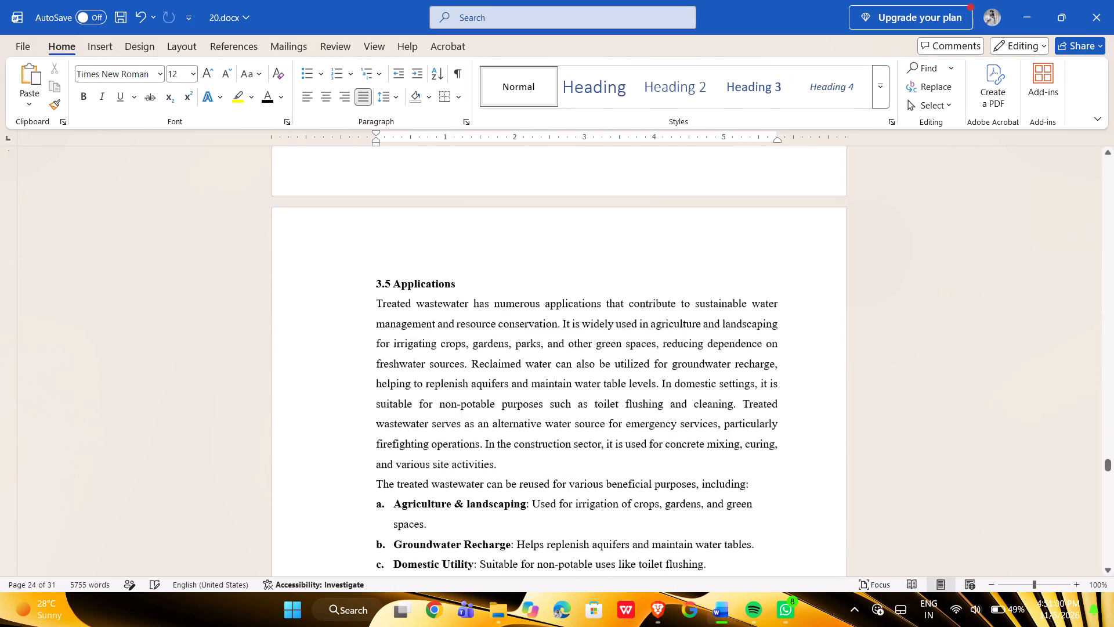
{"action": "scroll", "coordinate": [639, 395], "scroll_direction": "down", "scroll_amount": 3}
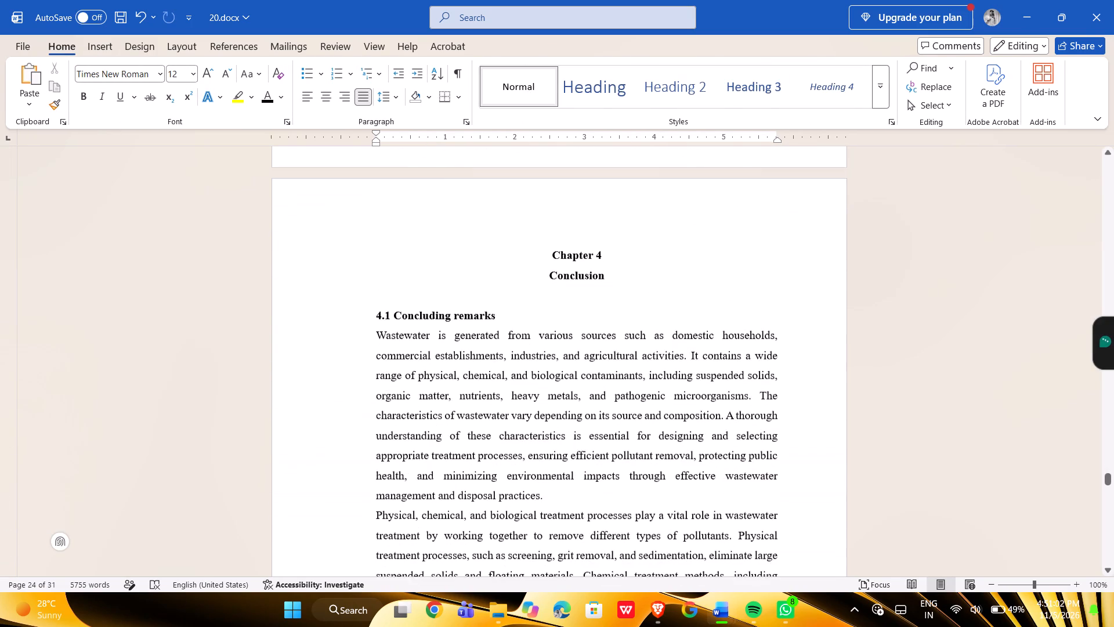
{"action": "scroll", "coordinate": [639, 395], "scroll_direction": "down", "scroll_amount": 3}
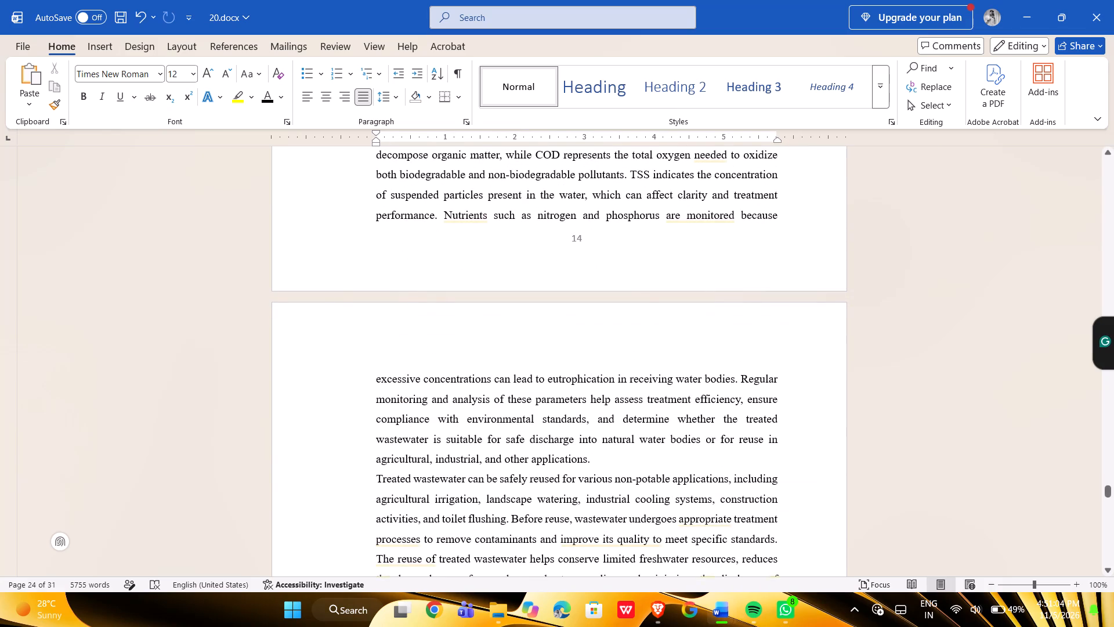
{"action": "triple_click", "coordinate": [580, 235]}
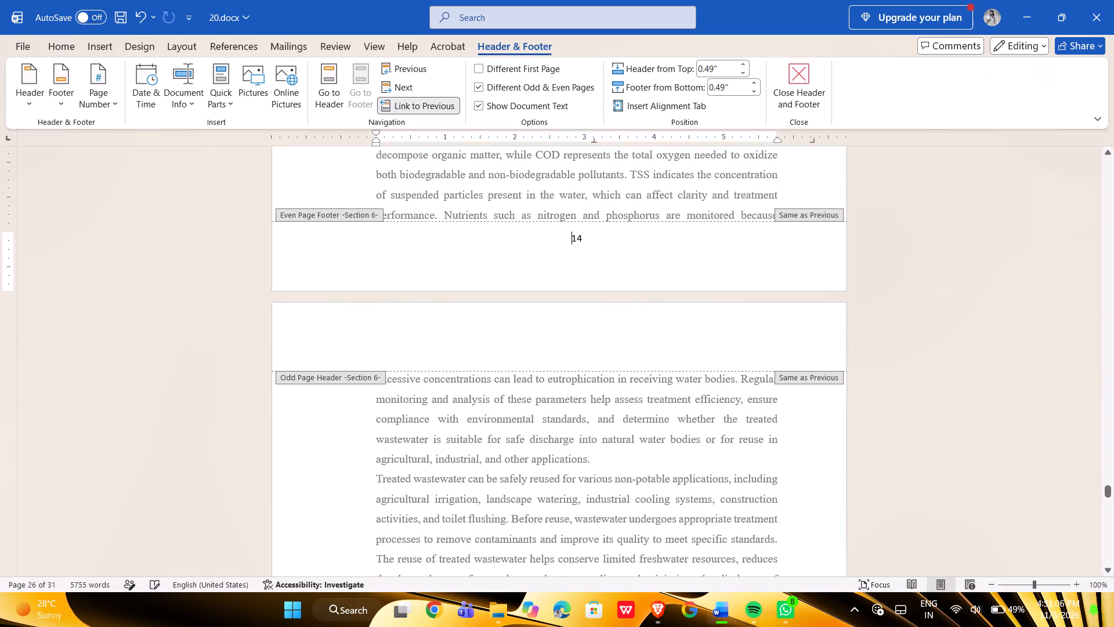
{"action": "key", "text": "Right"}
{"action": "key", "text": "Right"}
{"action": "key", "text": "BackSpace"}
{"action": "key", "text": "6"}
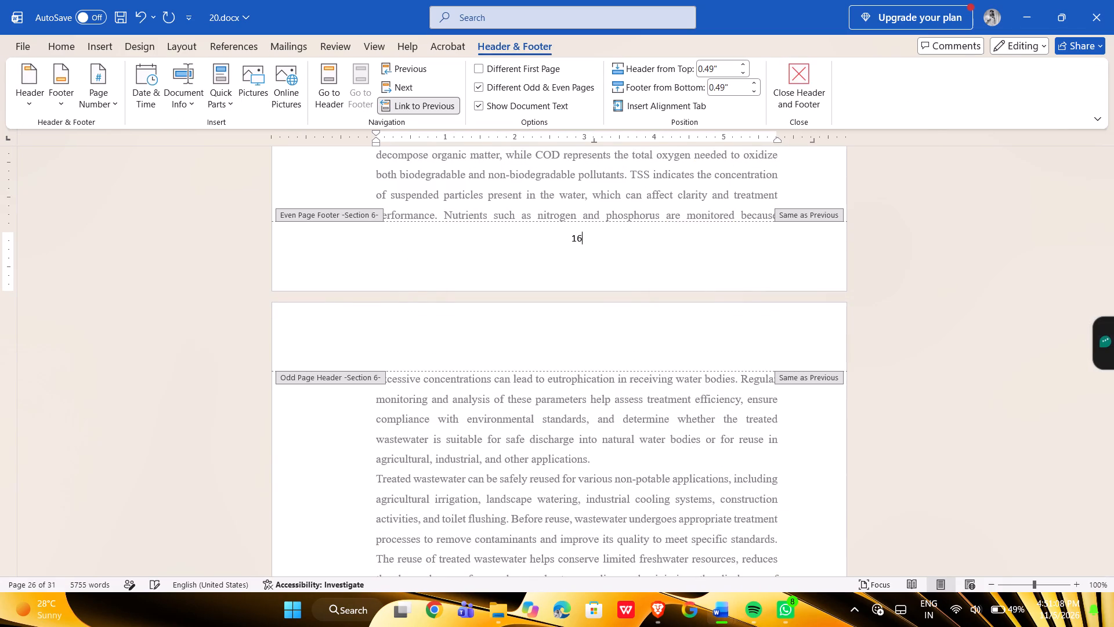
{"action": "key", "text": "Escape"}
Replace the footer page number with 18 on the page just before the SDG 11 and SDG 12 table rows.
{"action": "scroll", "coordinate": [665, 274], "scroll_direction": "down", "scroll_amount": 2}
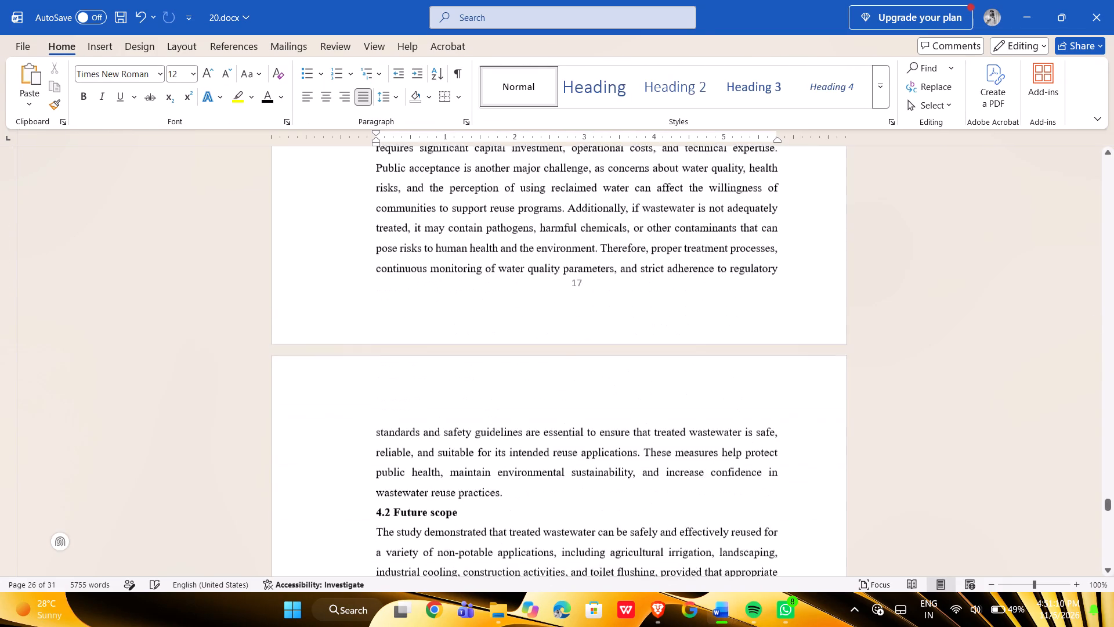
{"action": "scroll", "coordinate": [665, 274], "scroll_direction": "down", "scroll_amount": 3}
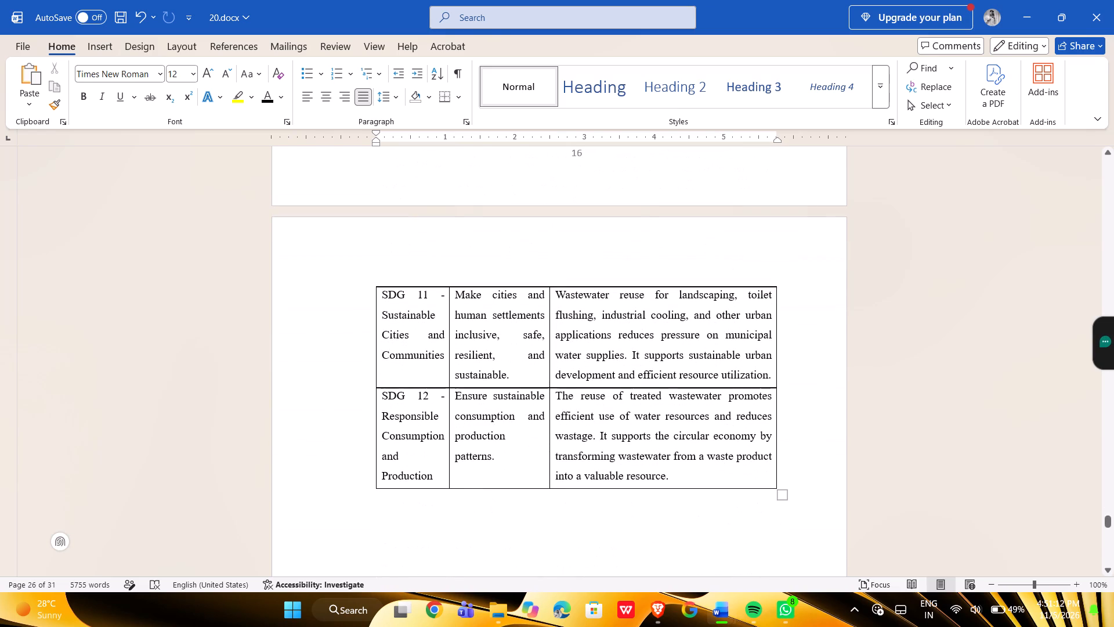
{"action": "triple_click", "coordinate": [580, 158]}
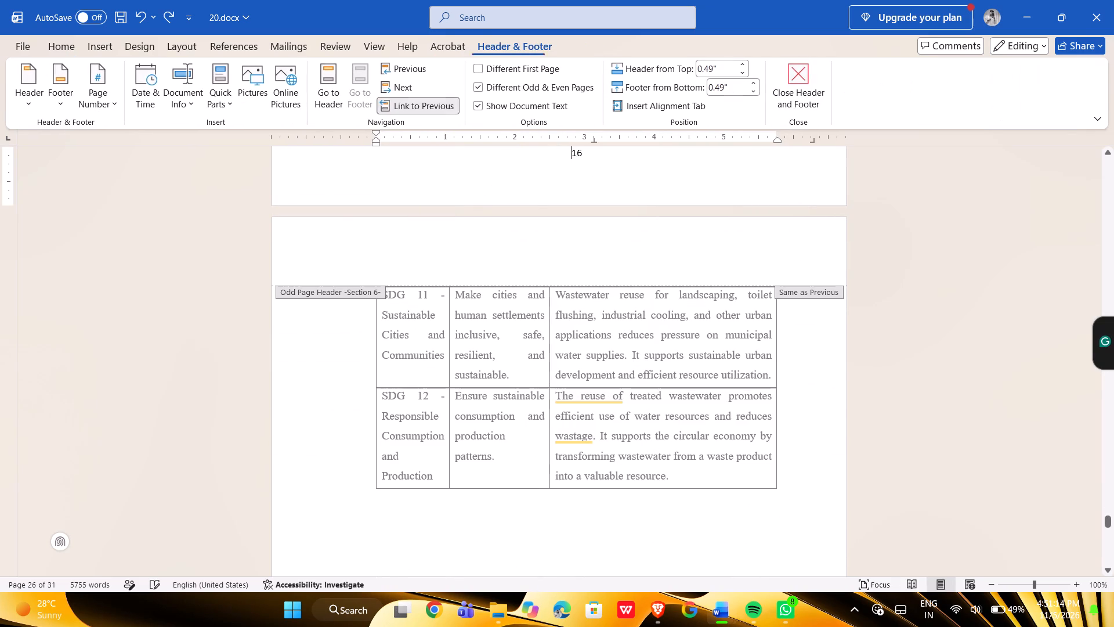
{"action": "key", "text": "Right"}
{"action": "key", "text": "Right"}
{"action": "key", "text": "BackSpace"}
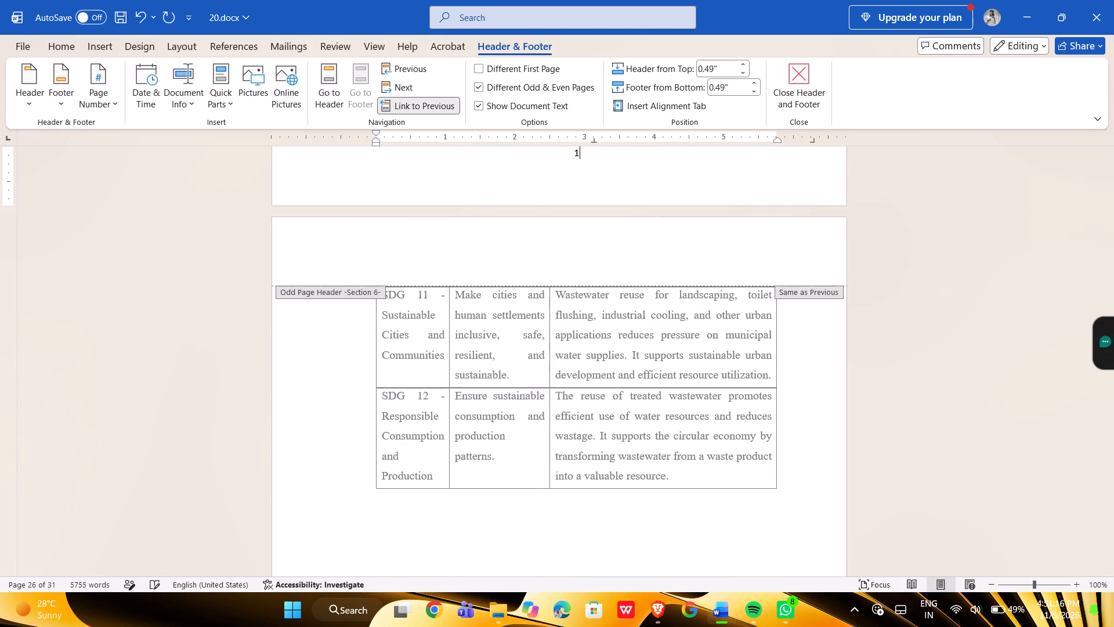
{"action": "key", "text": "8"}
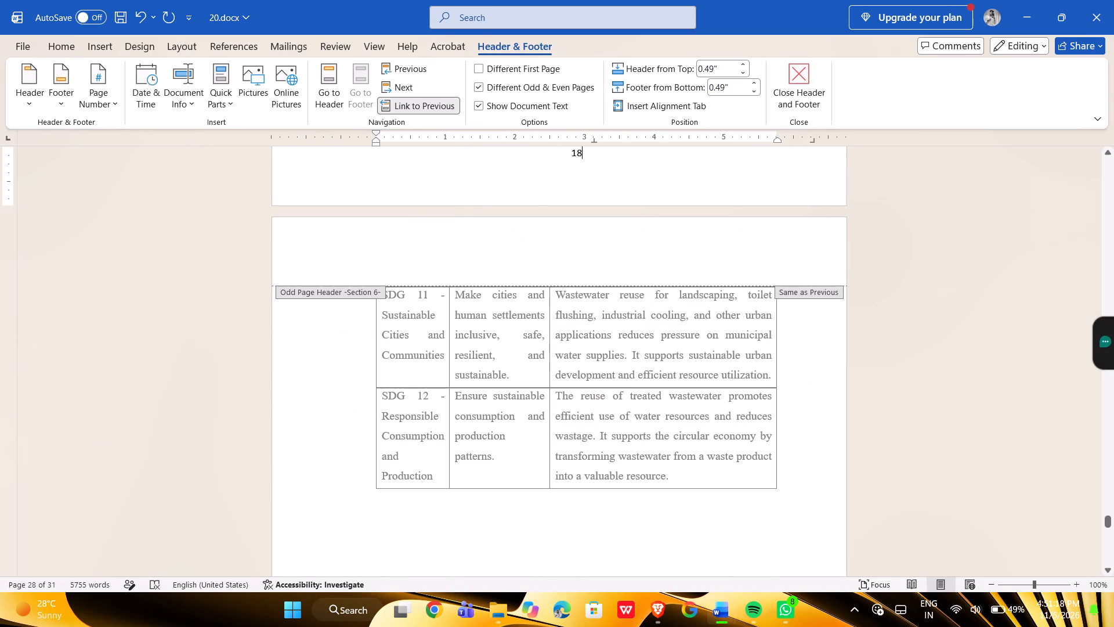
{"action": "key", "text": "Escape"}
Replace the footer page number with 20 on the References page that ends partway through reference [10].
{"action": "scroll", "coordinate": [640, 268], "scroll_direction": "down", "scroll_amount": 2}
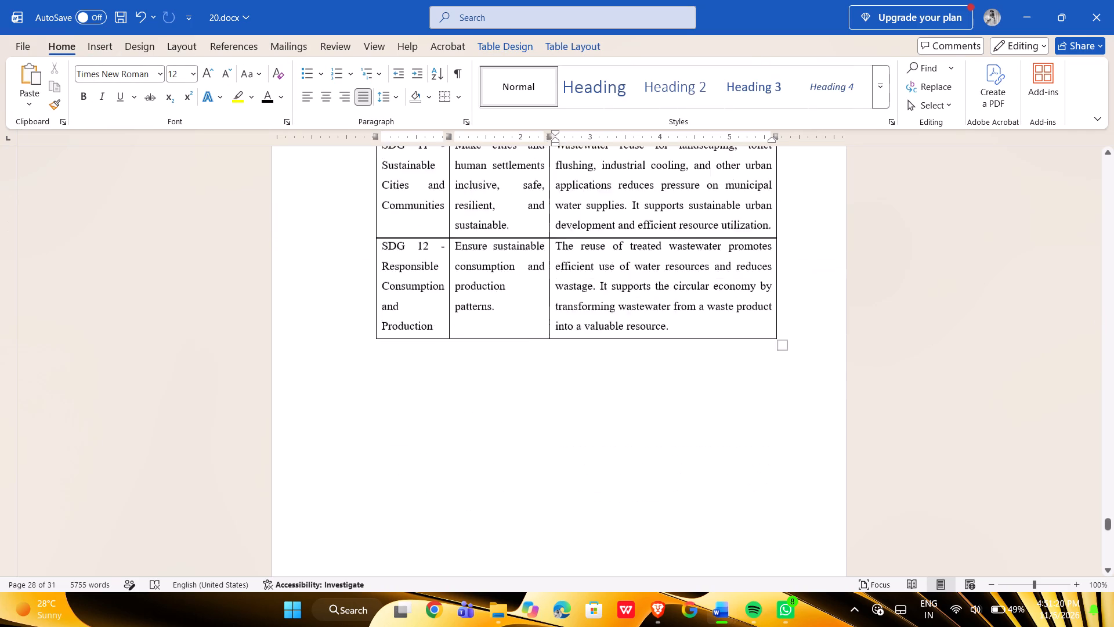
{"action": "scroll", "coordinate": [640, 268], "scroll_direction": "down", "scroll_amount": 3}
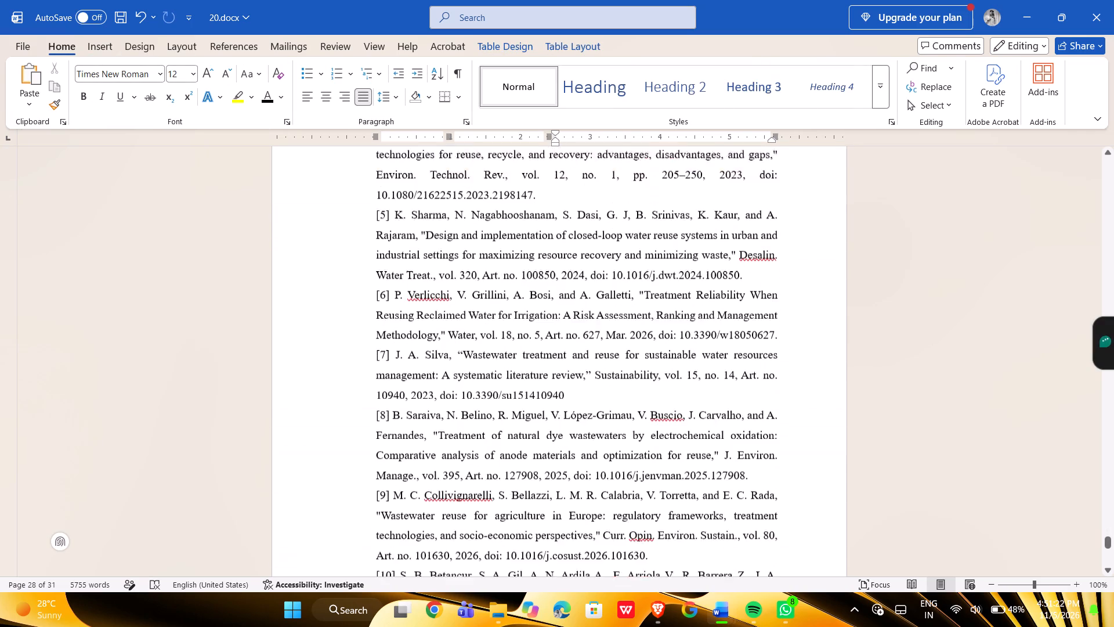
{"action": "scroll", "coordinate": [640, 268], "scroll_direction": "down", "scroll_amount": 2}
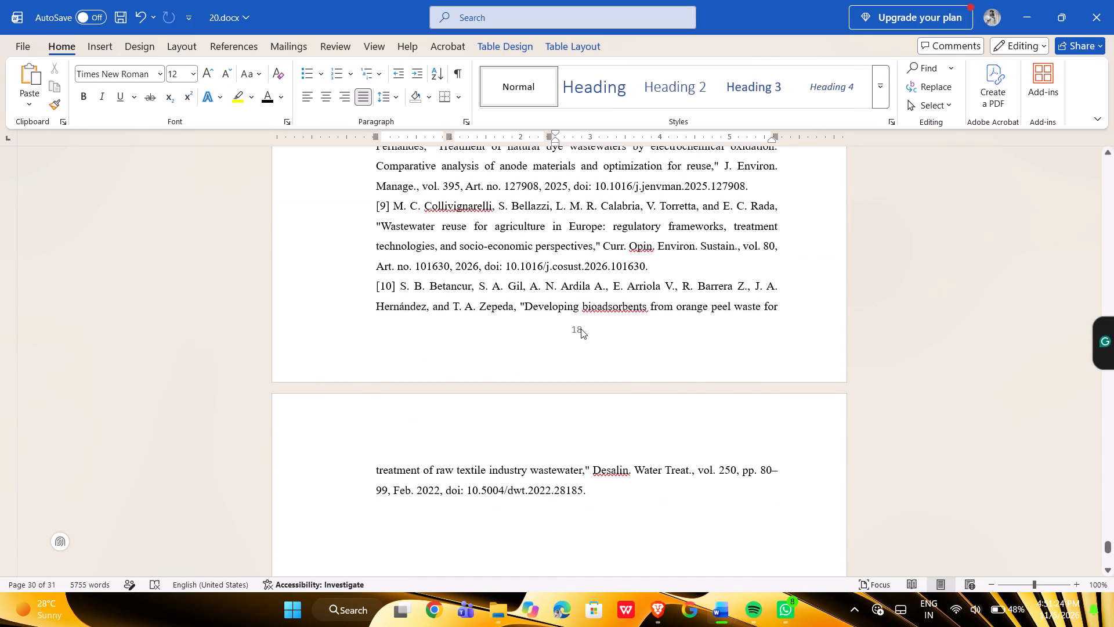
{"action": "triple_click", "coordinate": [577, 337]}
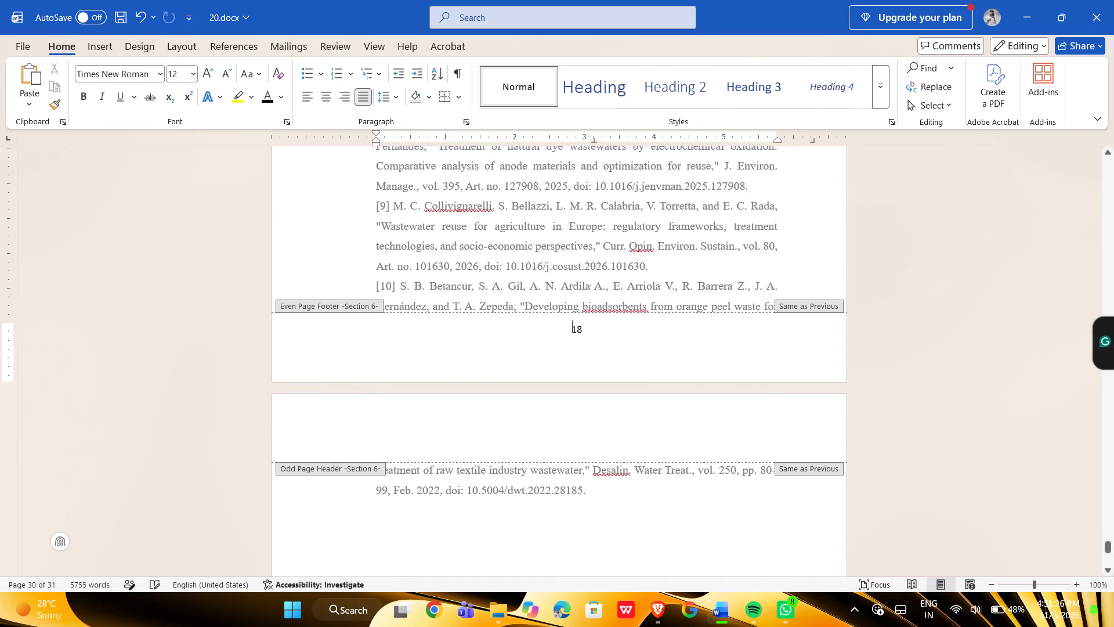
{"action": "key", "text": "Right"}
{"action": "key", "text": "Right"}
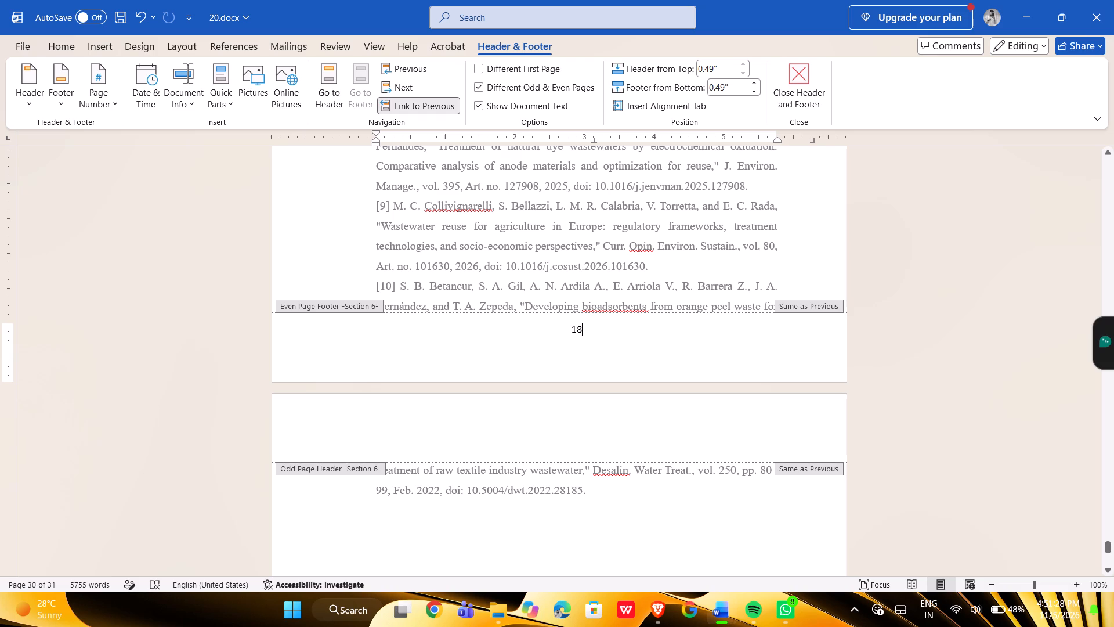
{"action": "key", "text": "BackSpace"}
{"action": "key", "text": "BackSpace"}
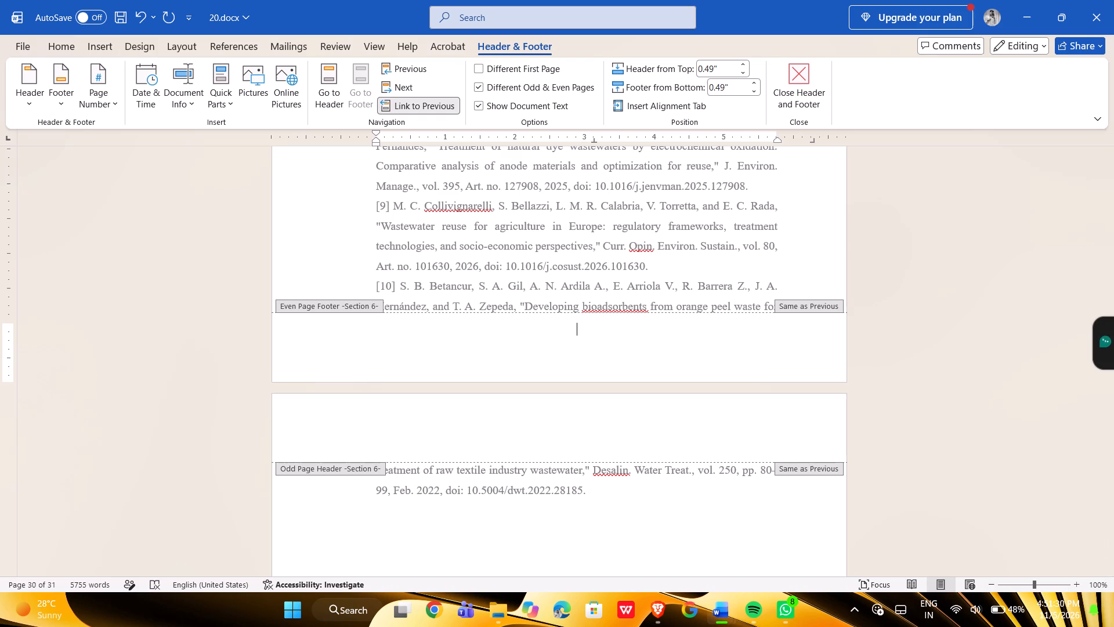
{"action": "type", "text": "20"}
{"action": "key", "text": "Escape"}
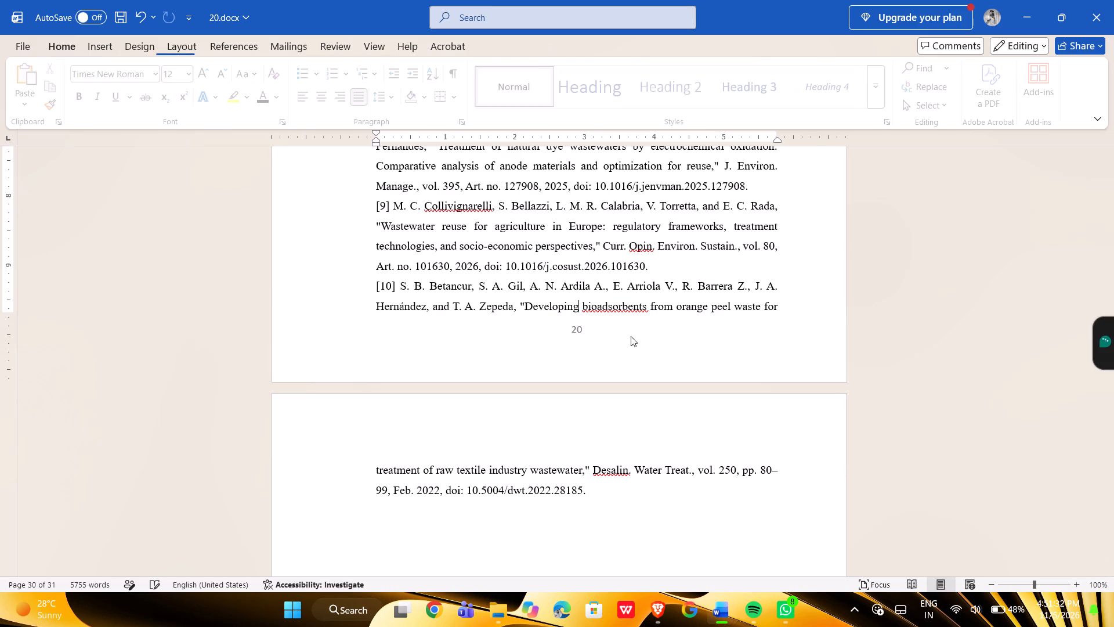
Check the footer numbering through the last References page and save the document.
{"action": "scroll", "coordinate": [639, 337], "scroll_direction": "up", "scroll_amount": 3}
{"action": "scroll", "coordinate": [639, 337], "scroll_direction": "down", "scroll_amount": 2}
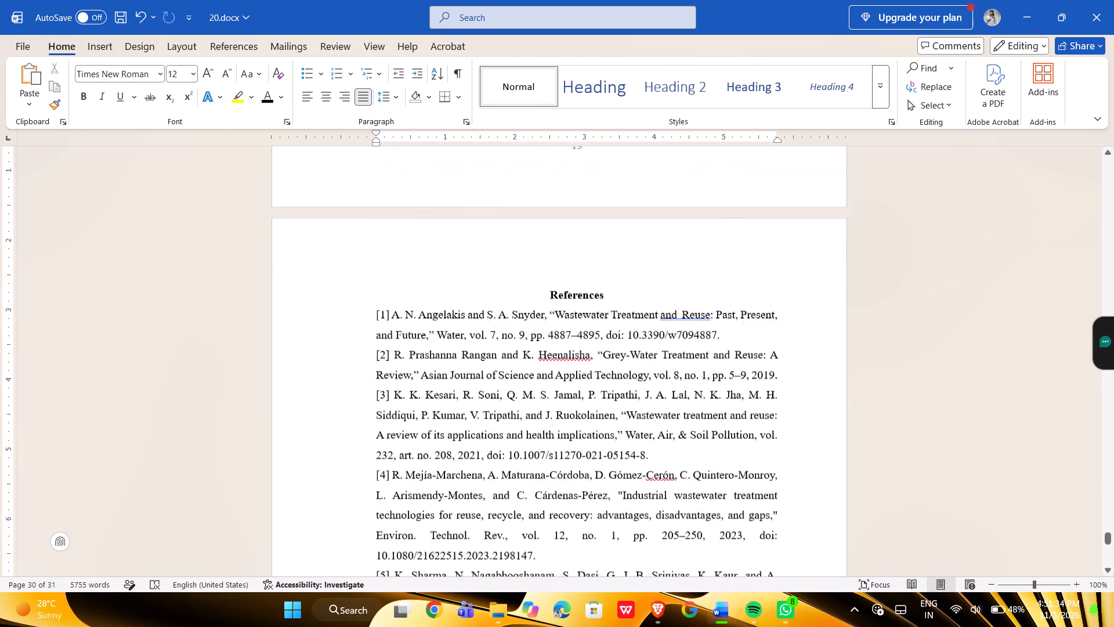
{"action": "scroll", "coordinate": [639, 337], "scroll_direction": "down", "scroll_amount": 4}
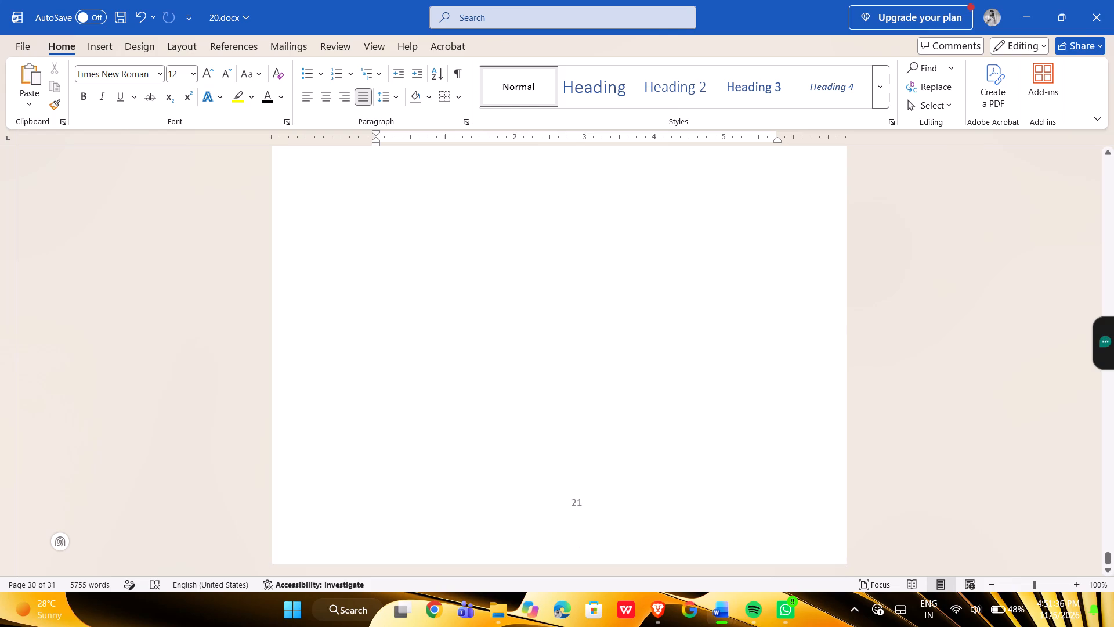
{"action": "scroll", "coordinate": [639, 337], "scroll_direction": "down", "scroll_amount": 1}
{"action": "key", "text": "ctrl+s"}
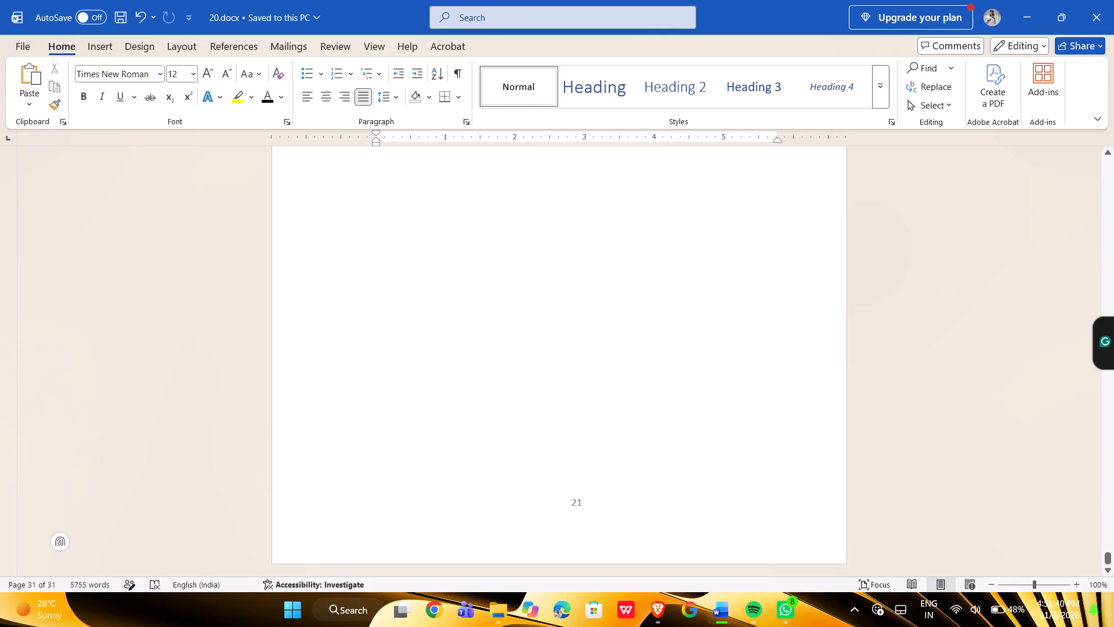
{"action": "key", "text": "ctrl+s"}
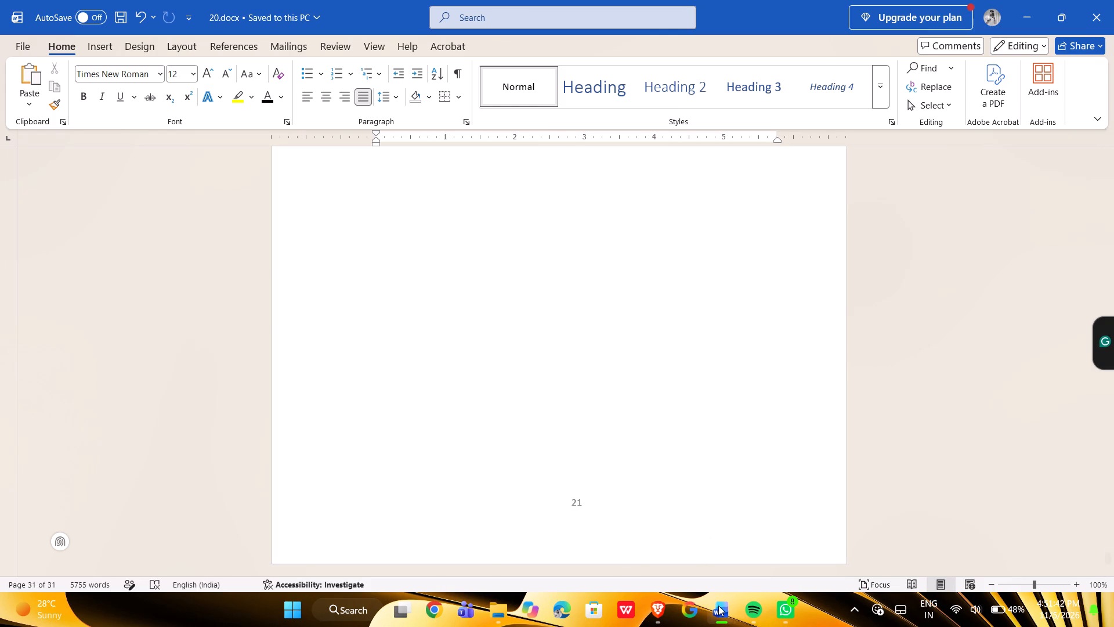
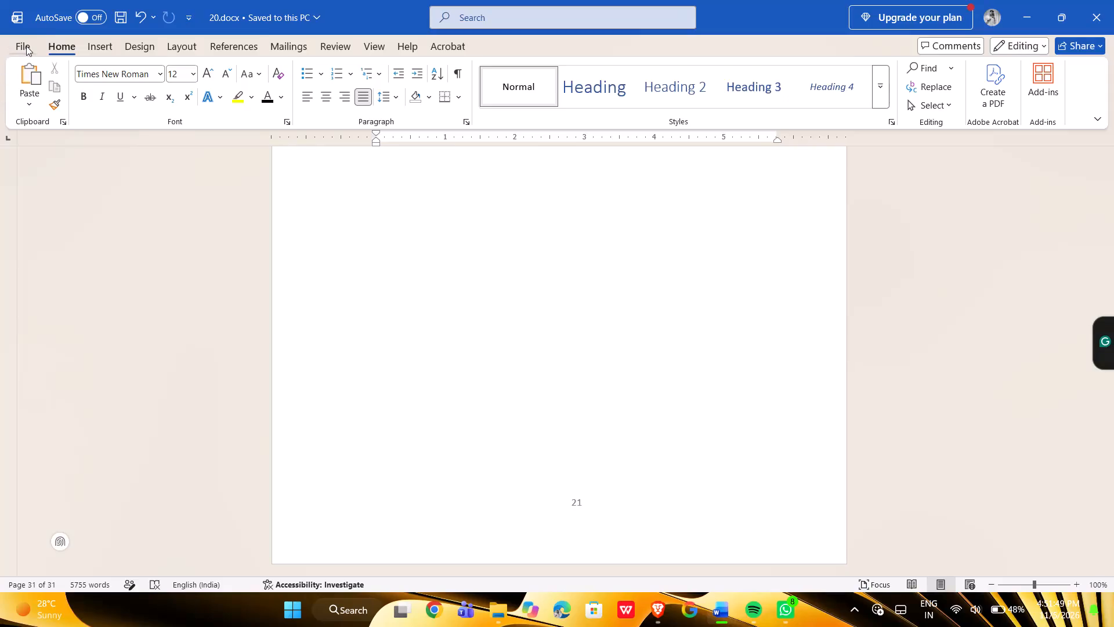
Save the report as the Word document 20.docx in the Downloads folder.
{"action": "left_click", "coordinate": [26, 46]}
{"action": "left_click", "coordinate": [45, 241]}
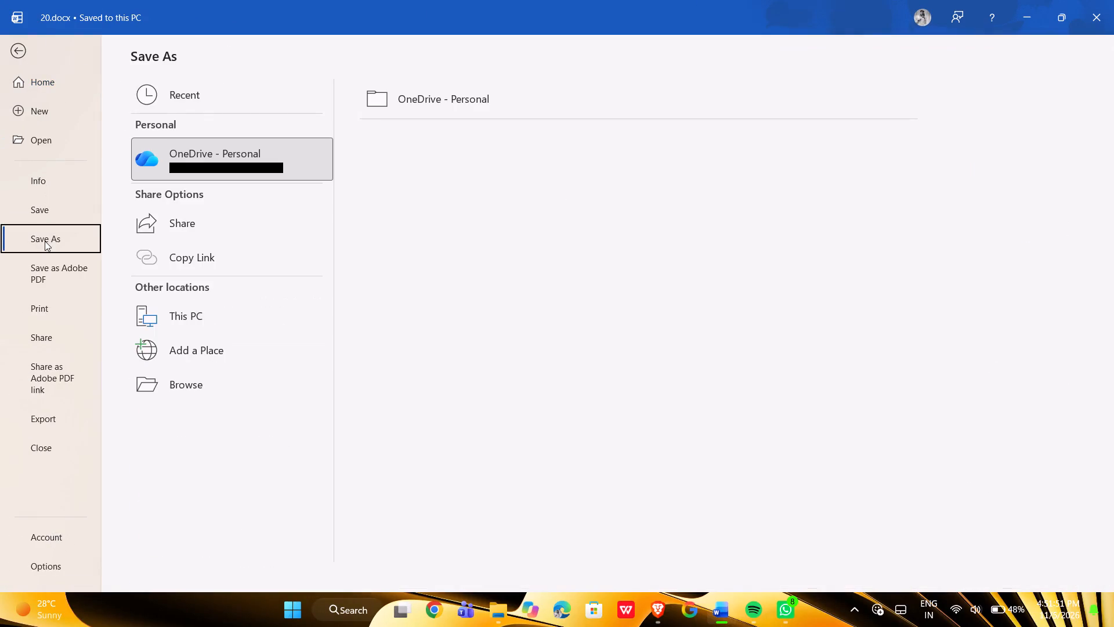
{"action": "left_click", "coordinate": [228, 302]}
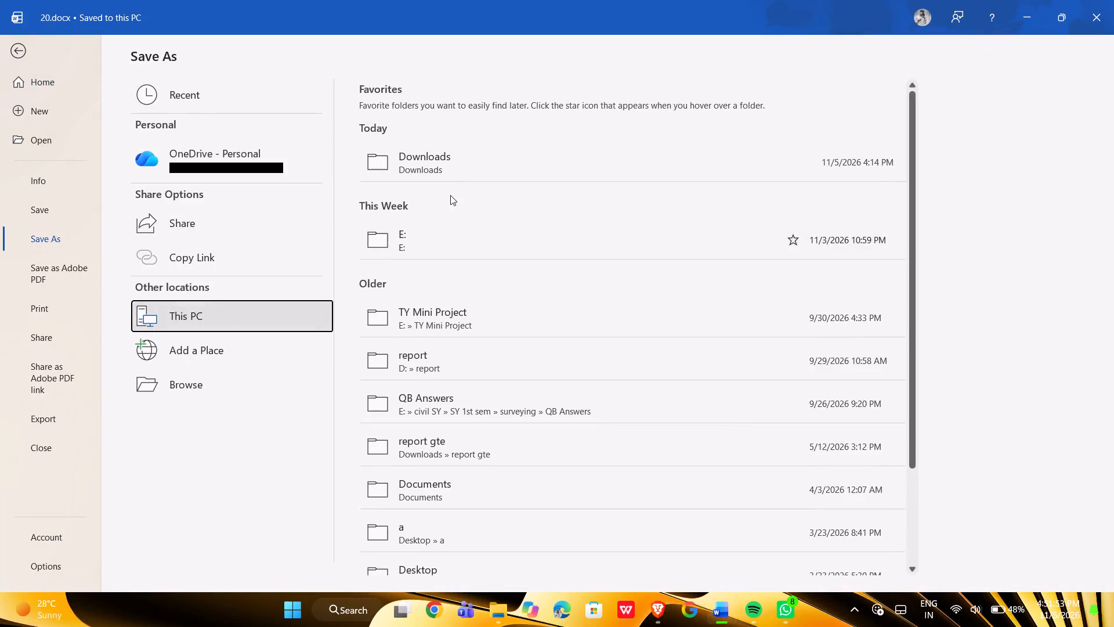
{"action": "left_click", "coordinate": [454, 175]}
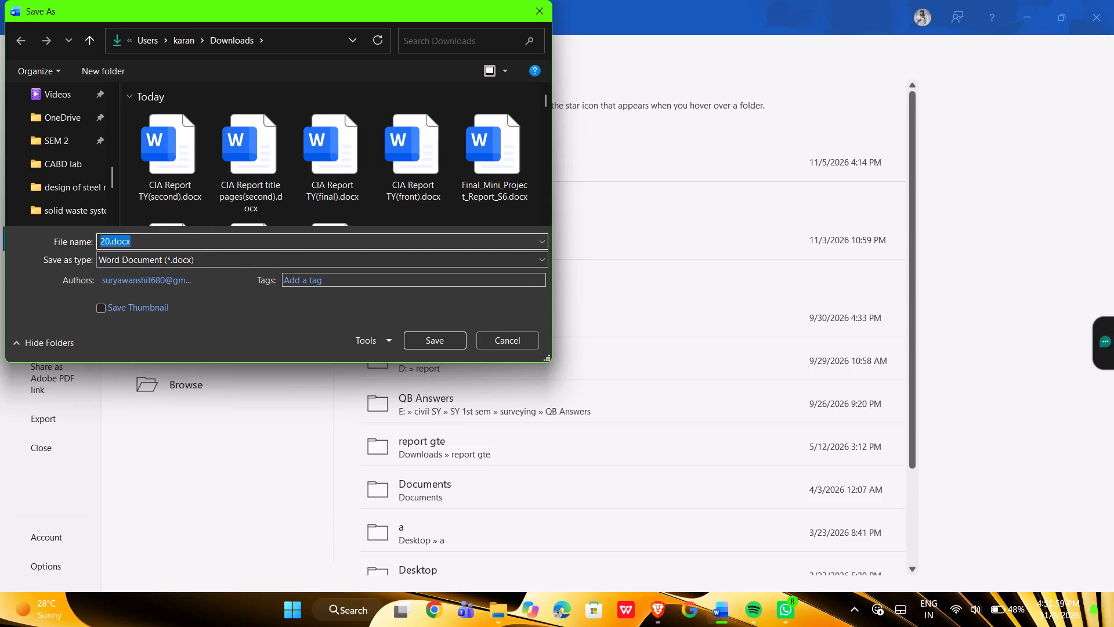
{"action": "left_click", "coordinate": [425, 342]}
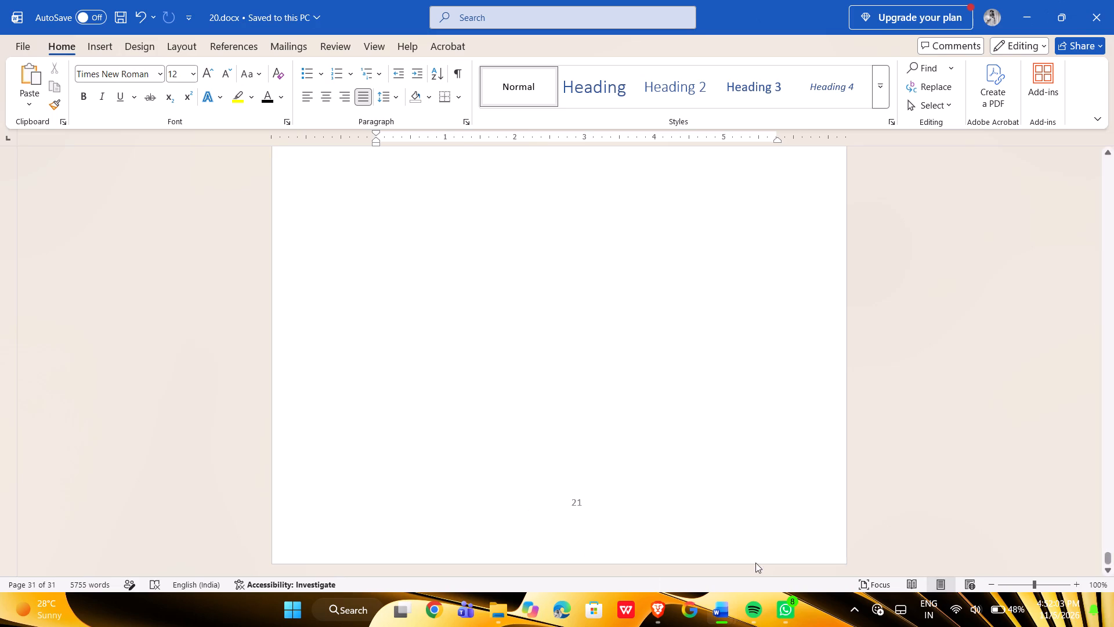
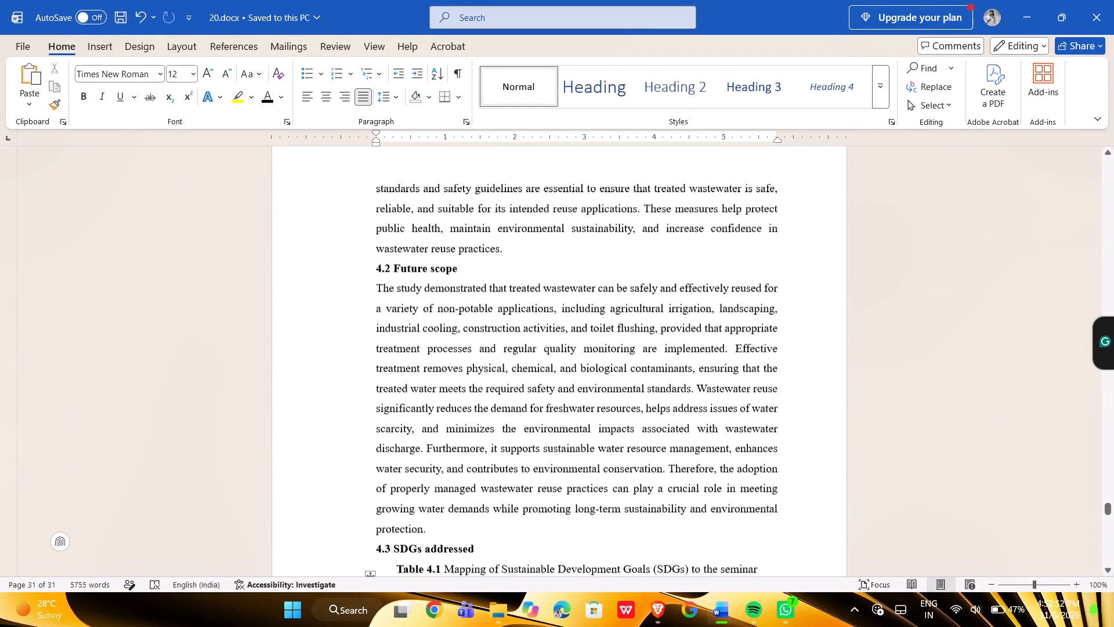
Review the footer page numbers from the Chapter 4 pages through the reference list.
{"action": "scroll", "coordinate": [747, 482], "scroll_direction": "up", "scroll_amount": 1}
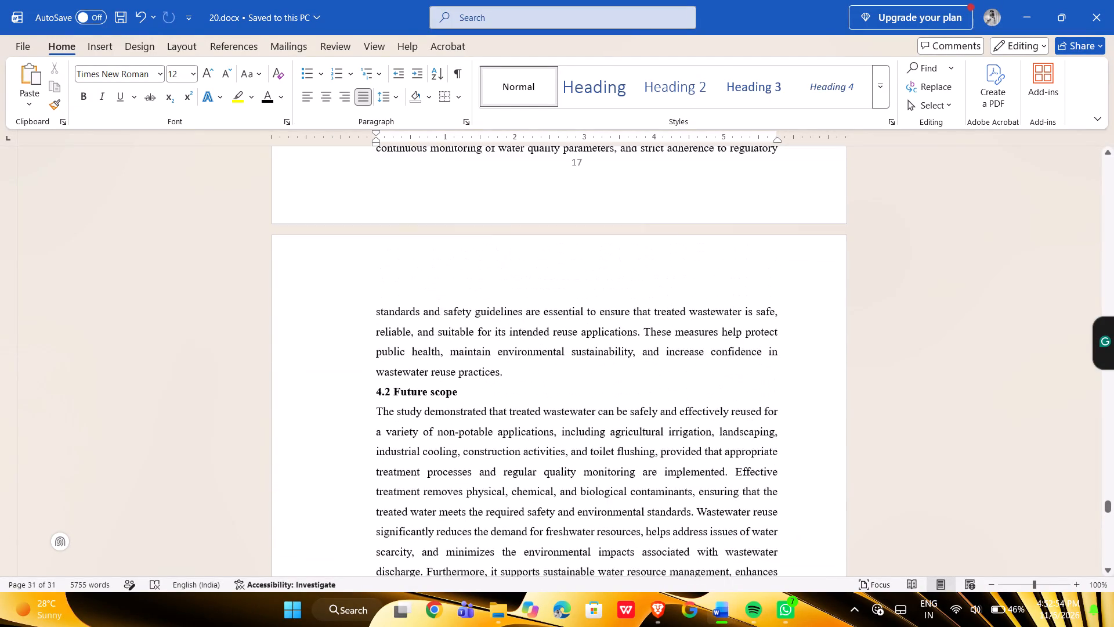
{"action": "scroll", "coordinate": [747, 482], "scroll_direction": "up", "scroll_amount": 1}
{"action": "scroll", "coordinate": [747, 482], "scroll_direction": "down", "scroll_amount": 3}
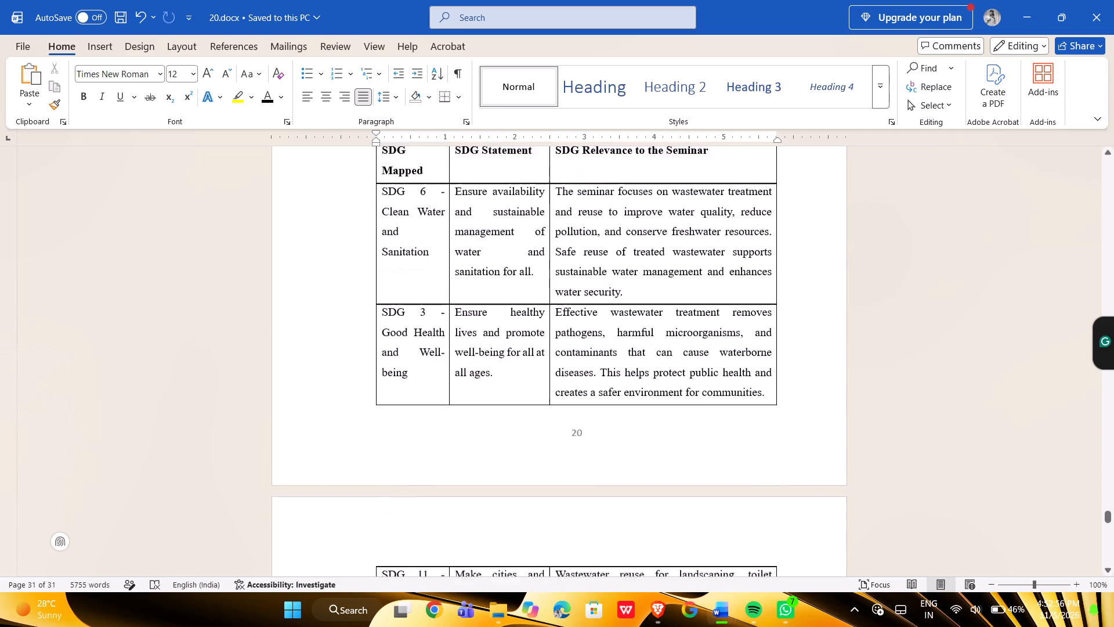
{"action": "scroll", "coordinate": [747, 482], "scroll_direction": "down", "scroll_amount": 2}
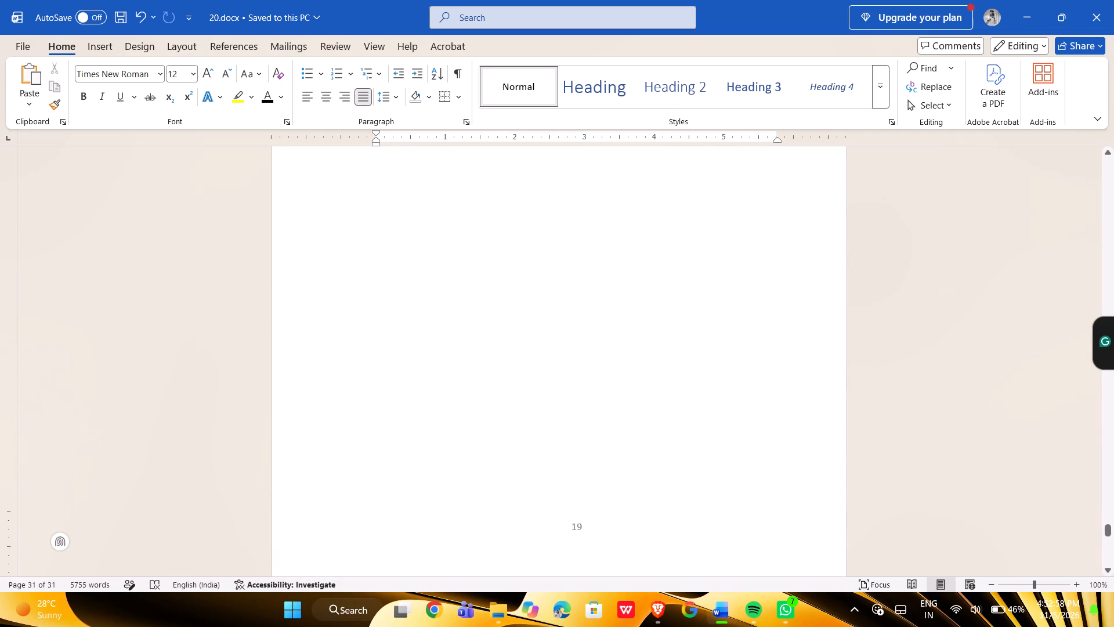
{"action": "scroll", "coordinate": [747, 482], "scroll_direction": "down", "scroll_amount": 1}
{"action": "scroll", "coordinate": [747, 482], "scroll_direction": "up", "scroll_amount": 20}
{"action": "scroll", "coordinate": [747, 482], "scroll_direction": "up", "scroll_amount": 10}
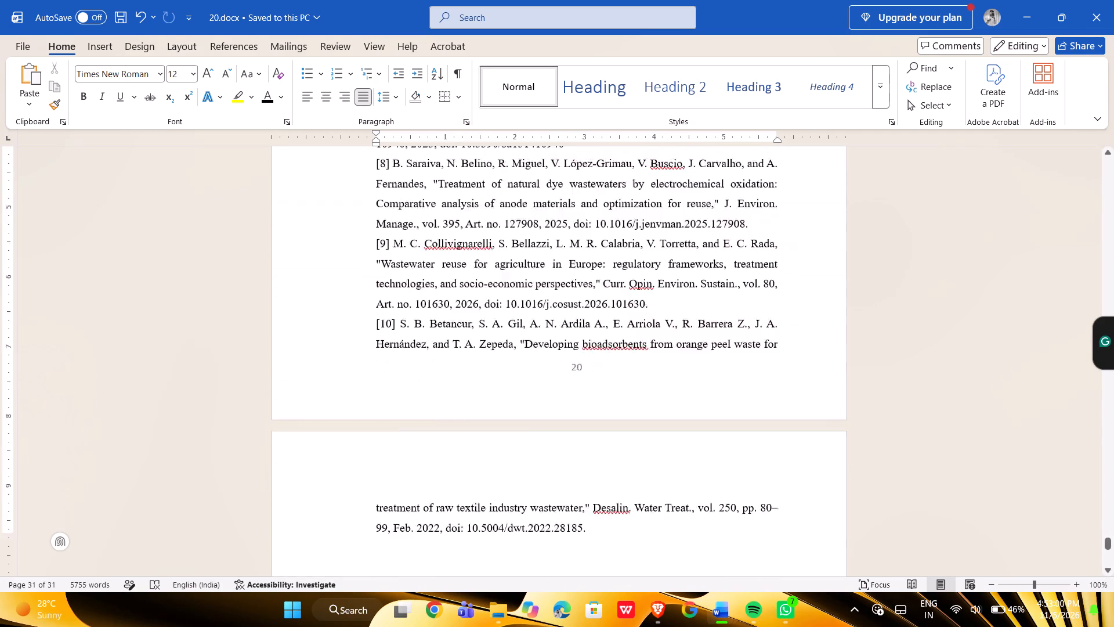
{"action": "scroll", "coordinate": [747, 482], "scroll_direction": "up", "scroll_amount": 20}
{"action": "scroll", "coordinate": [747, 482], "scroll_direction": "up", "scroll_amount": 20}
{"action": "scroll", "coordinate": [747, 482], "scroll_direction": "up", "scroll_amount": 20}
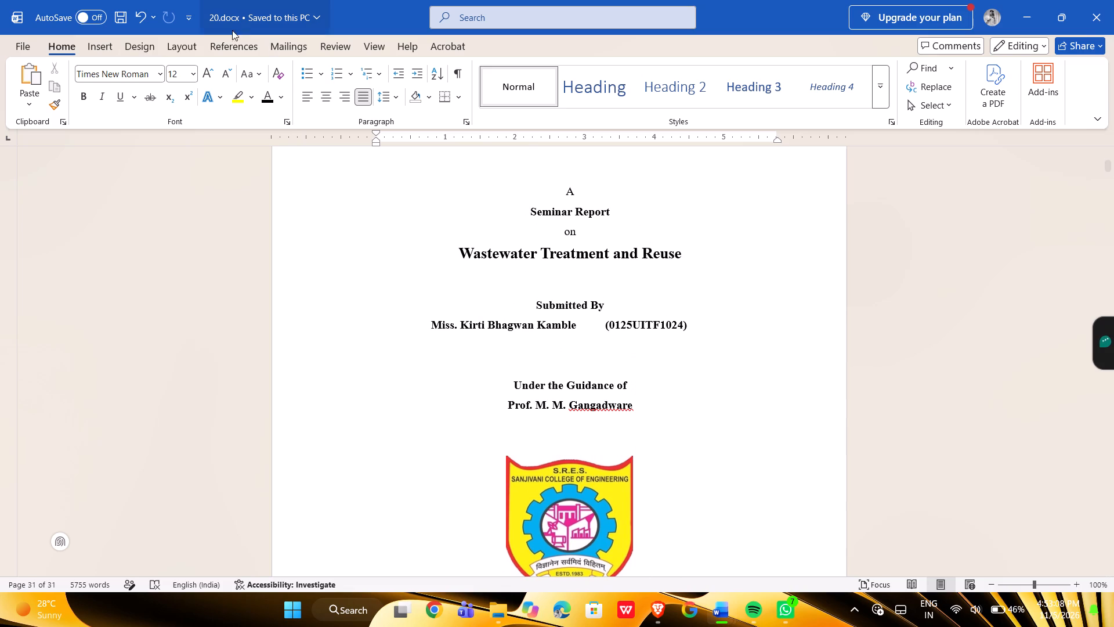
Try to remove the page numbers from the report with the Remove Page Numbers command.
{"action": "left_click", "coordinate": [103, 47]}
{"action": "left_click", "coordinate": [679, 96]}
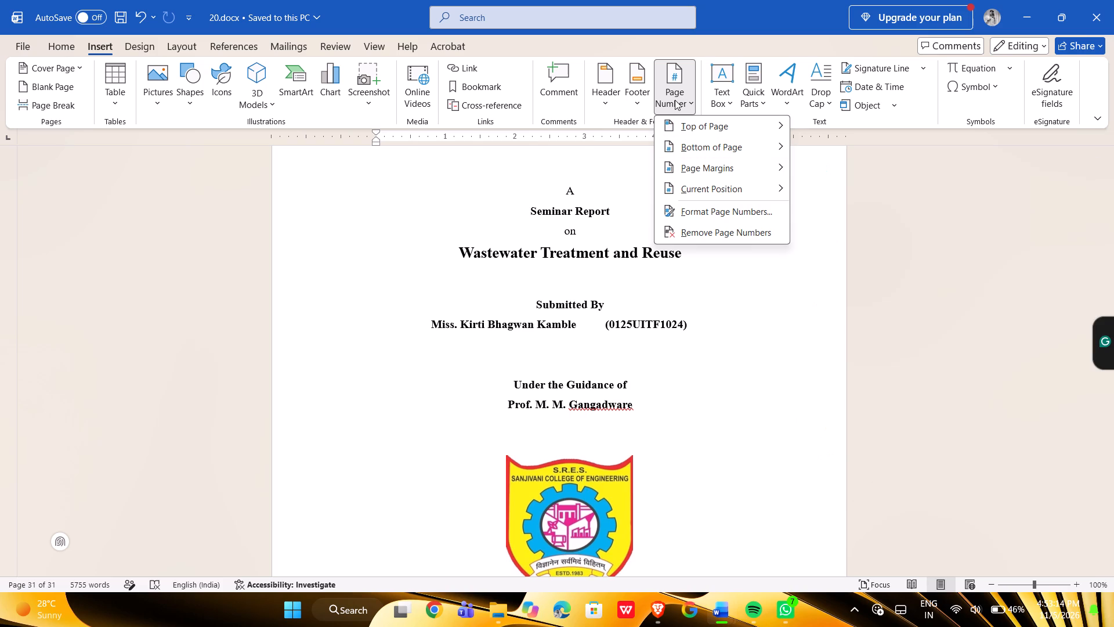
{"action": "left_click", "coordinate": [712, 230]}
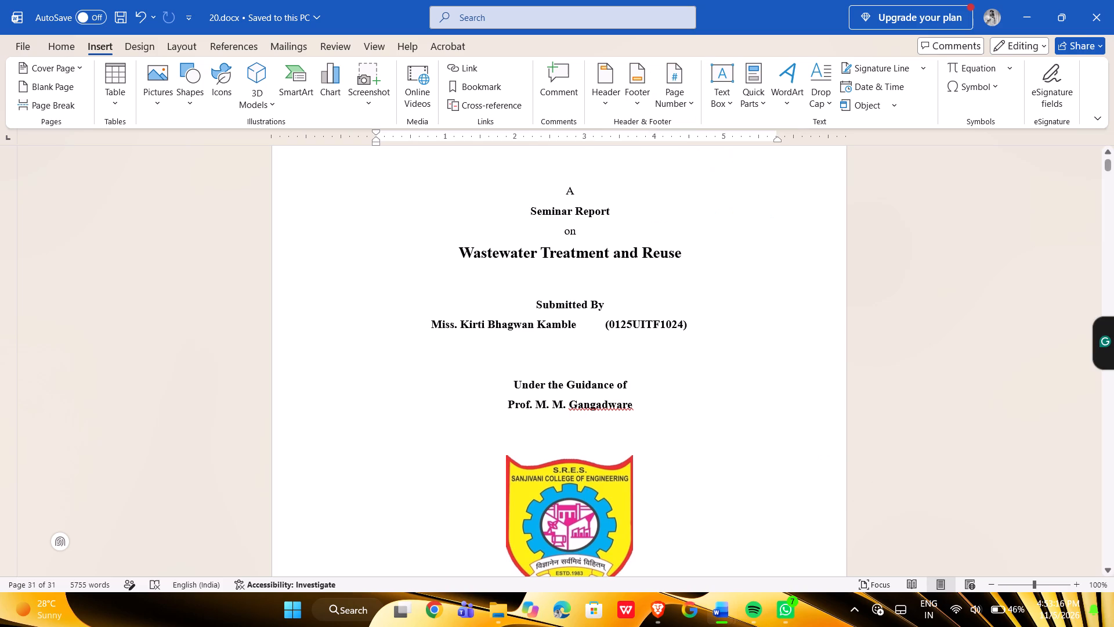
Remove the footer that shows the extra number 20 above the Roman numeral on the Acknowledgement page.
{"action": "scroll", "coordinate": [694, 218], "scroll_direction": "down", "scroll_amount": 4}
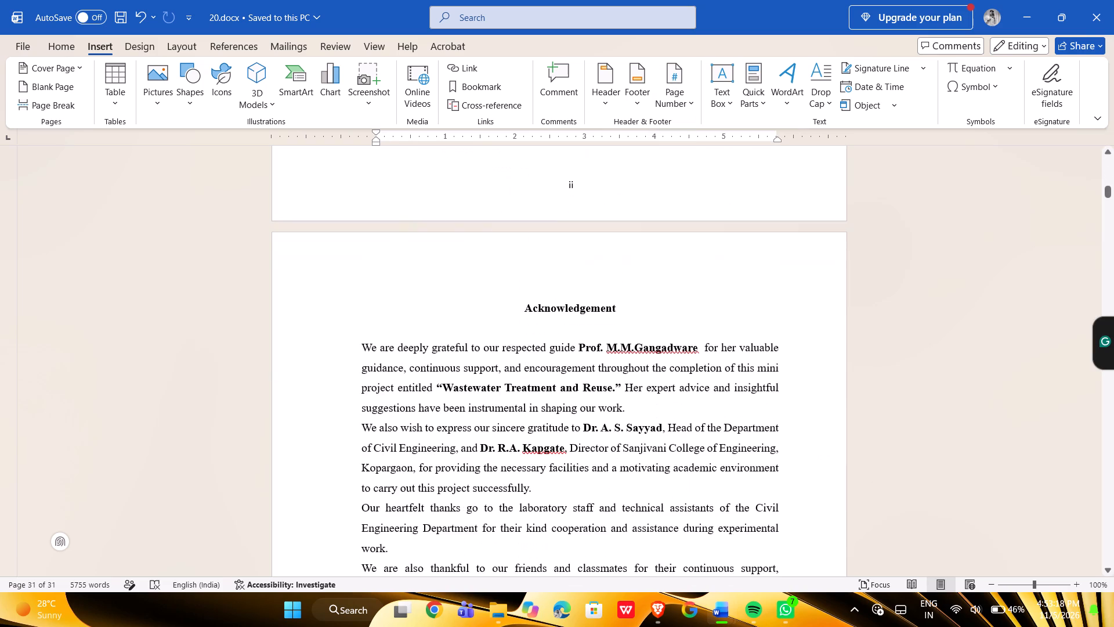
{"action": "scroll", "coordinate": [694, 218], "scroll_direction": "down", "scroll_amount": 2}
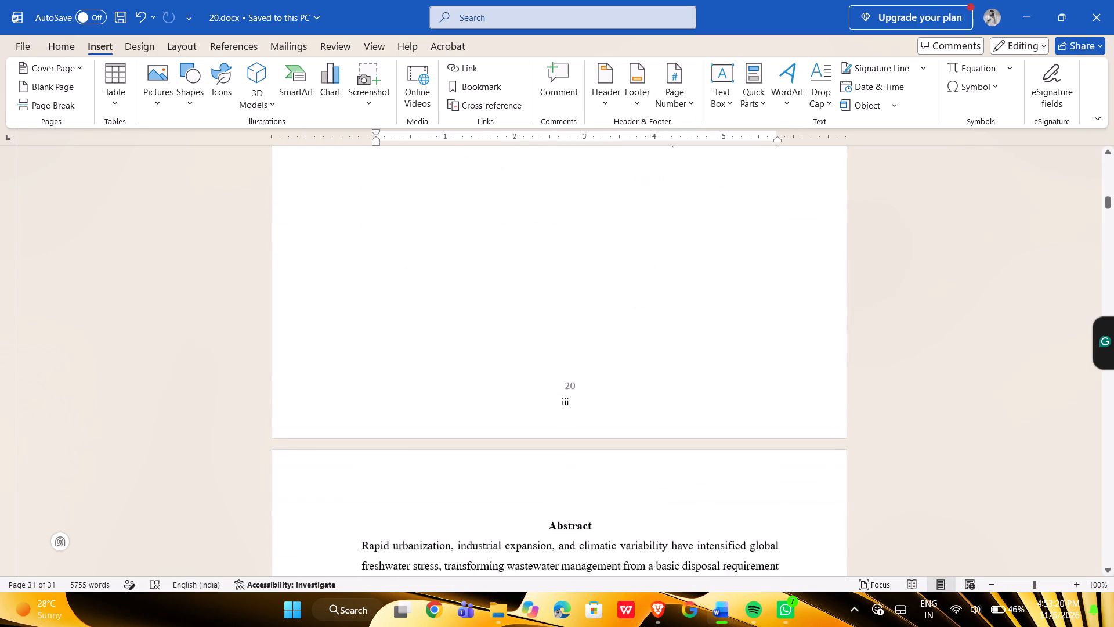
{"action": "scroll", "coordinate": [694, 218], "scroll_direction": "down", "scroll_amount": 2}
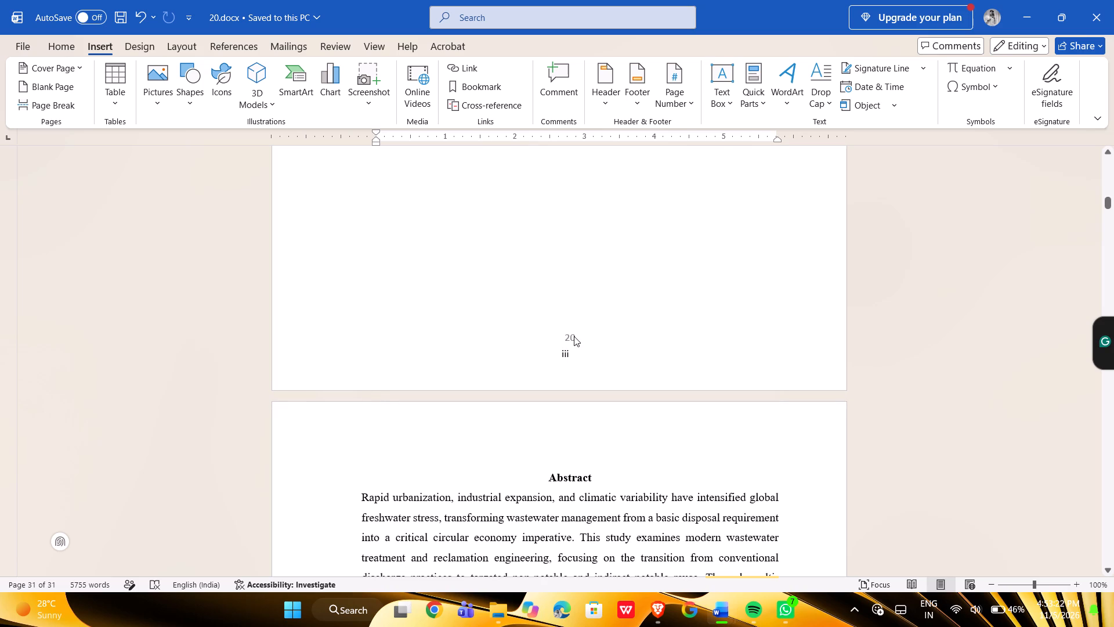
{"action": "left_click", "coordinate": [628, 102]}
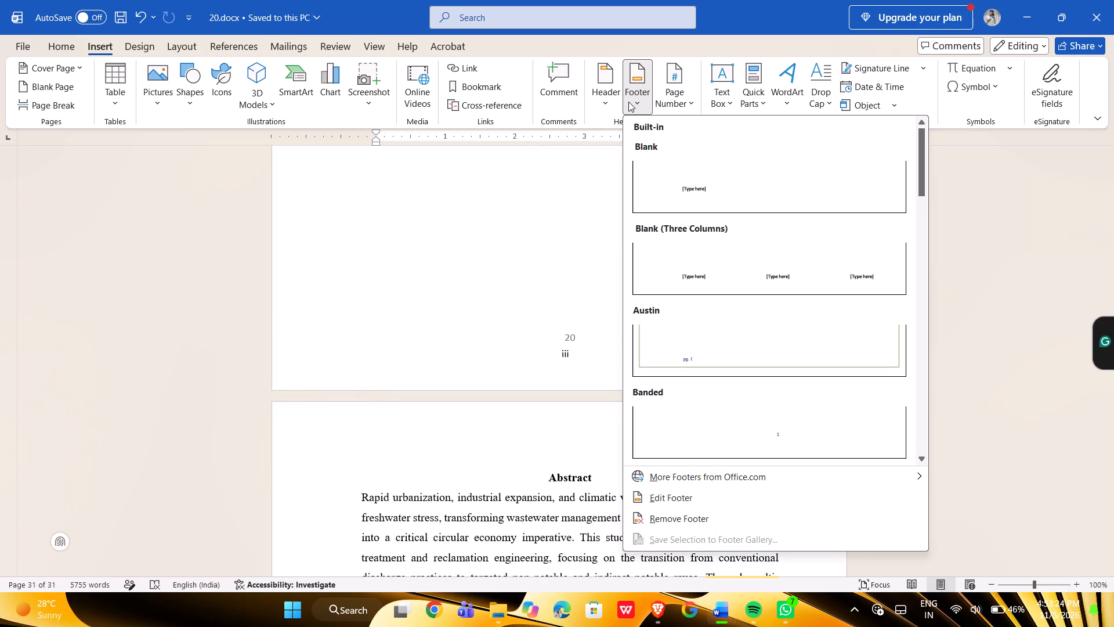
{"action": "left_click", "coordinate": [704, 517]}
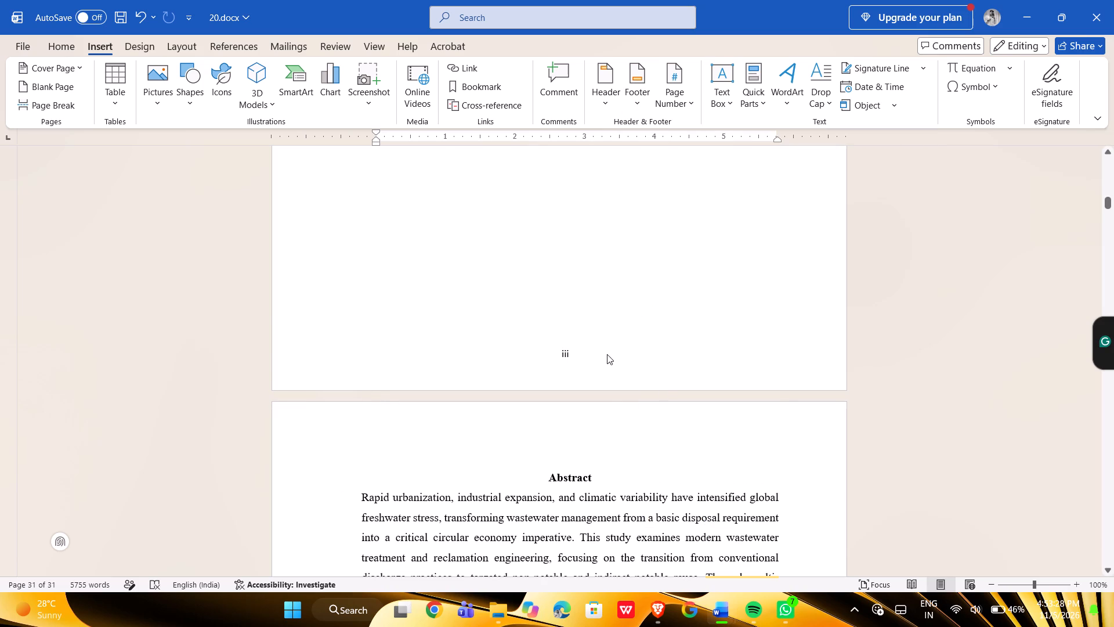
Check the footer page numbers from the Abstract through the end of the Research Gap section.
{"action": "scroll", "coordinate": [607, 354], "scroll_direction": "down", "scroll_amount": 4}
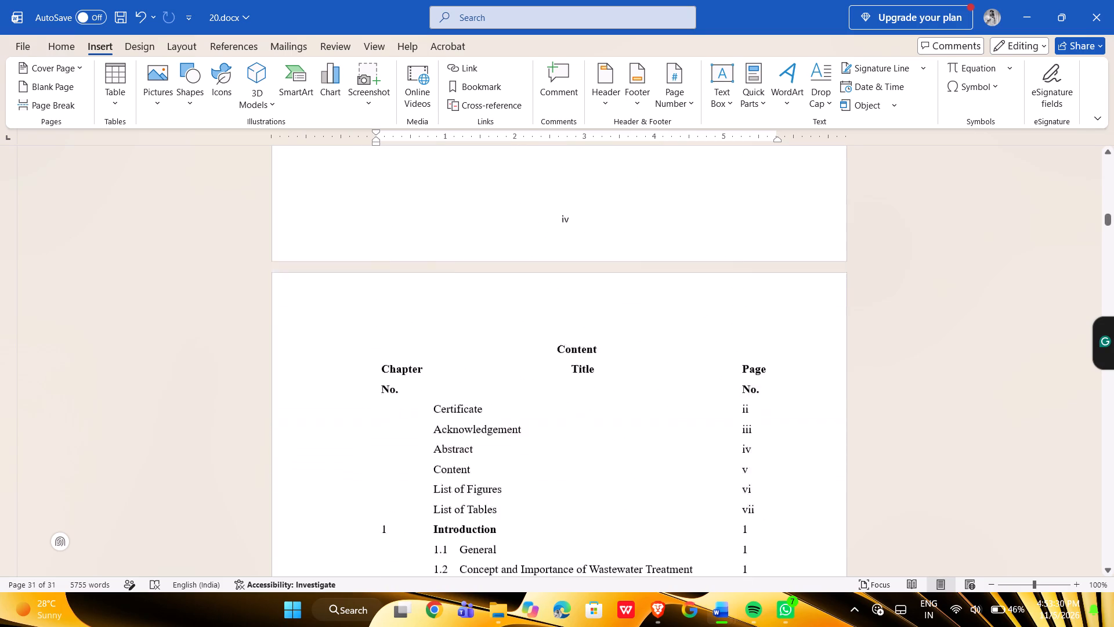
{"action": "scroll", "coordinate": [607, 354], "scroll_direction": "down", "scroll_amount": 4}
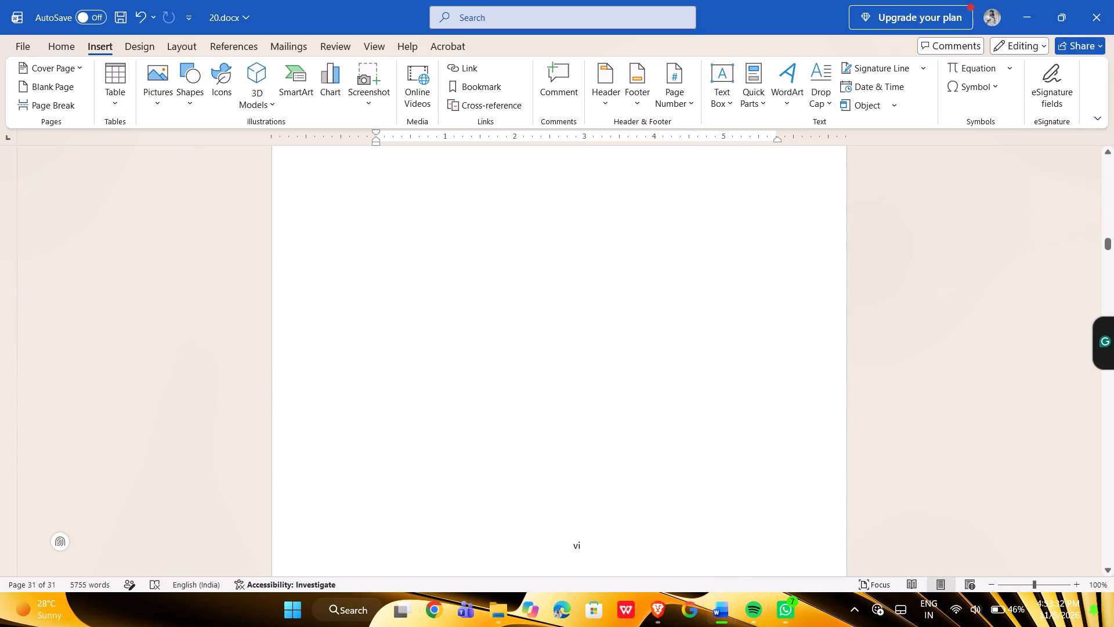
{"action": "scroll", "coordinate": [607, 354], "scroll_direction": "down", "scroll_amount": 4}
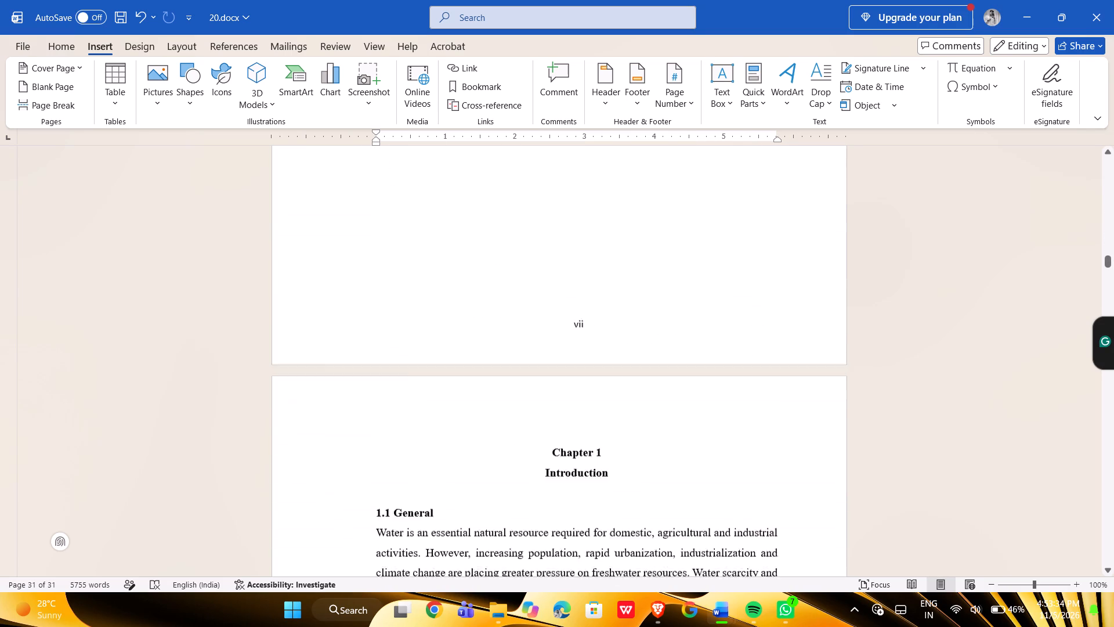
{"action": "scroll", "coordinate": [607, 354], "scroll_direction": "down", "scroll_amount": 4}
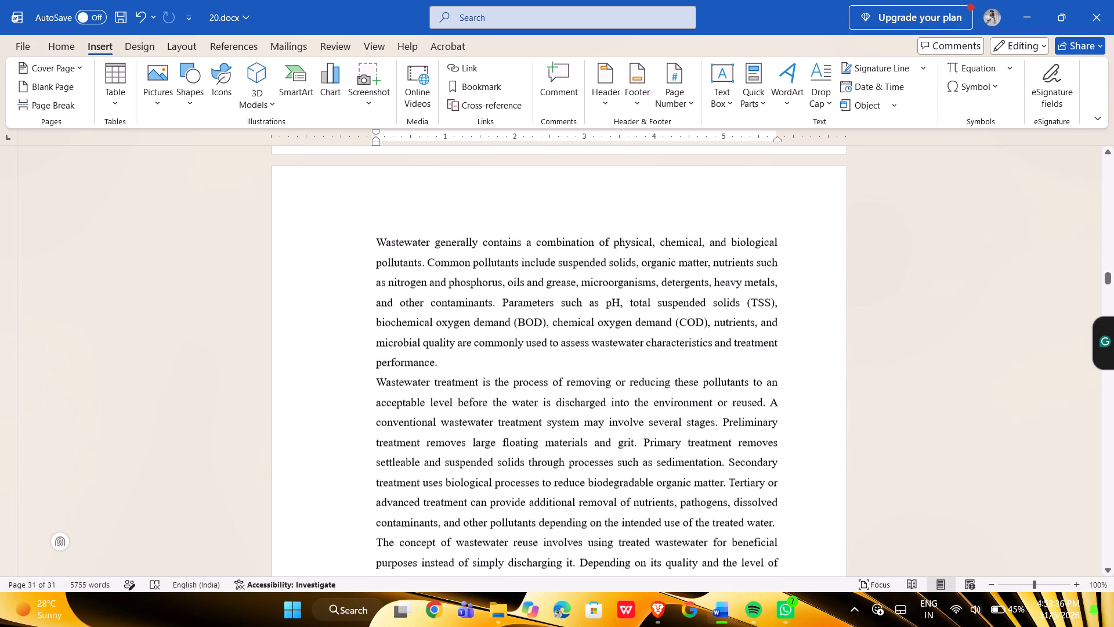
{"action": "scroll", "coordinate": [607, 354], "scroll_direction": "down", "scroll_amount": 3}
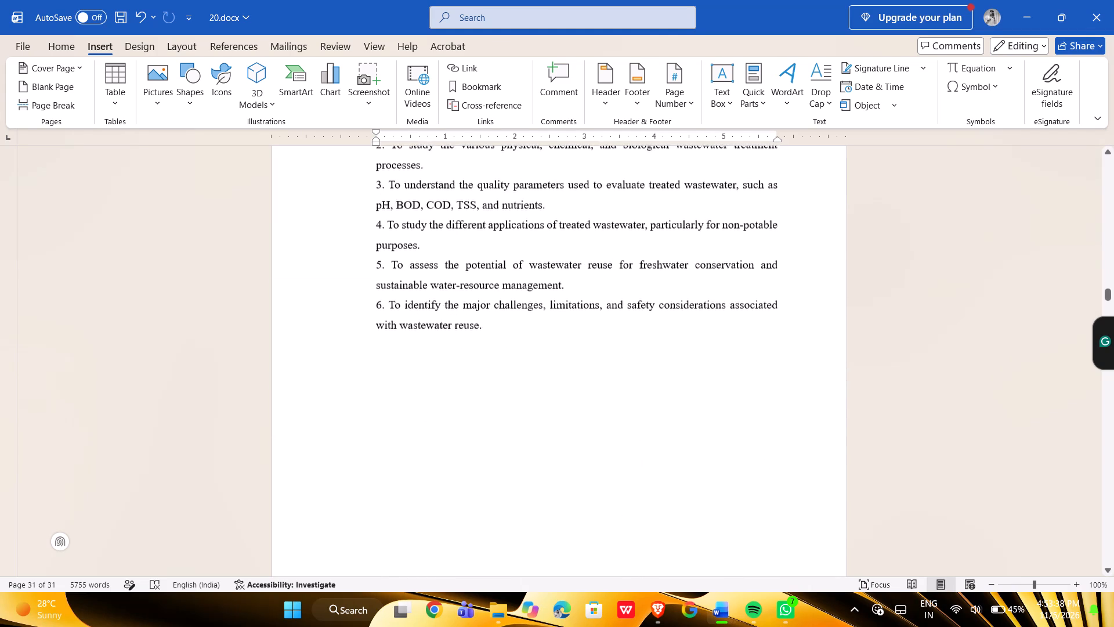
{"action": "scroll", "coordinate": [607, 354], "scroll_direction": "down", "scroll_amount": 3}
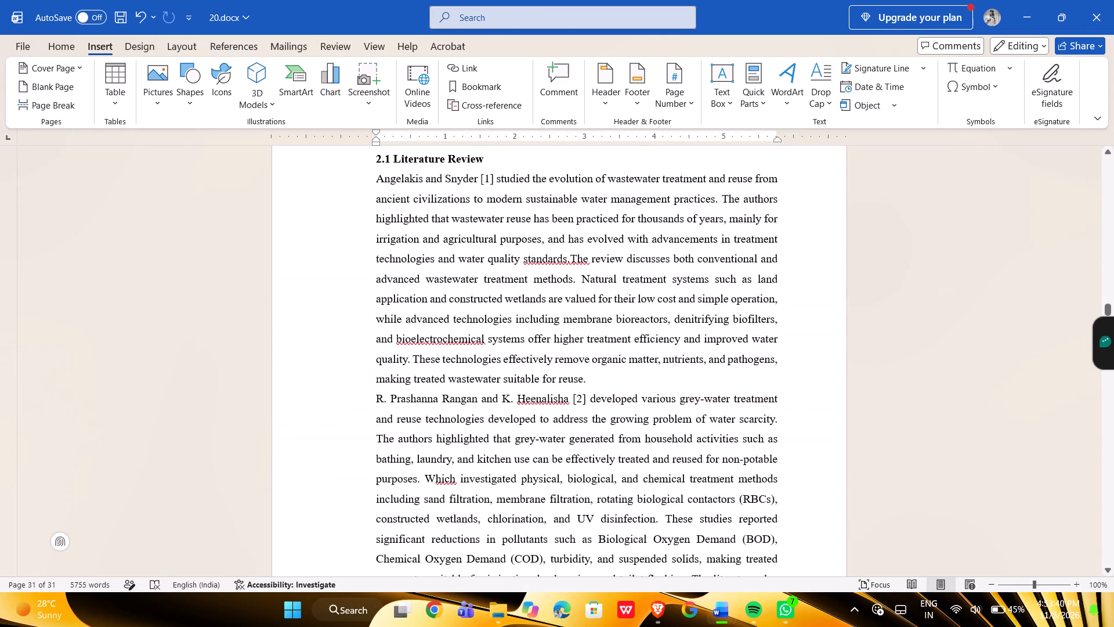
{"action": "scroll", "coordinate": [607, 354], "scroll_direction": "down", "scroll_amount": 3}
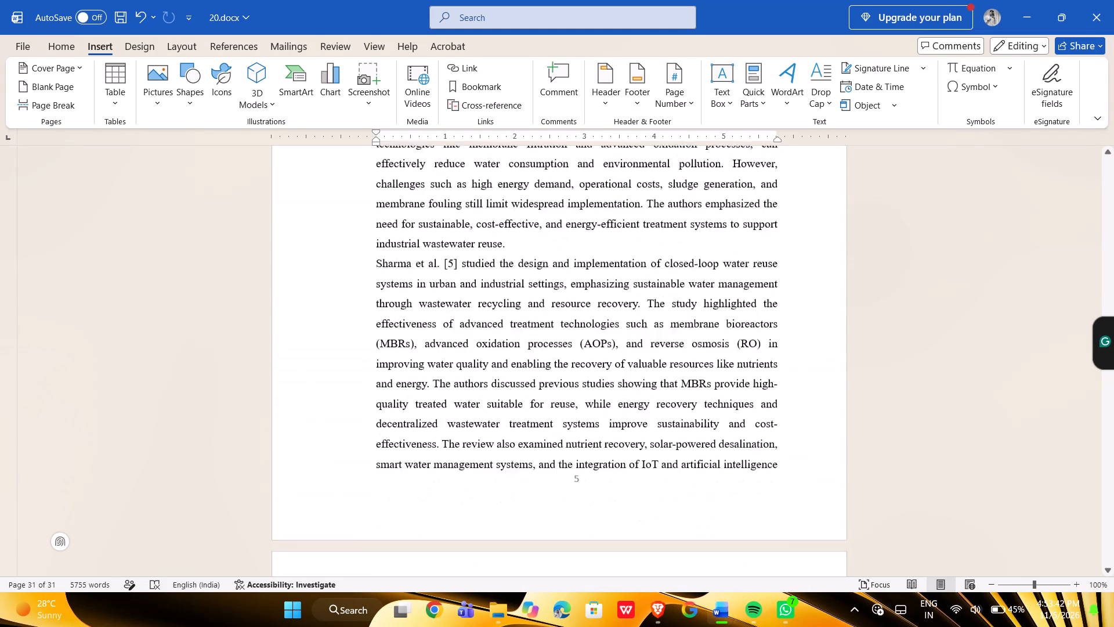
{"action": "scroll", "coordinate": [607, 354], "scroll_direction": "down", "scroll_amount": 4}
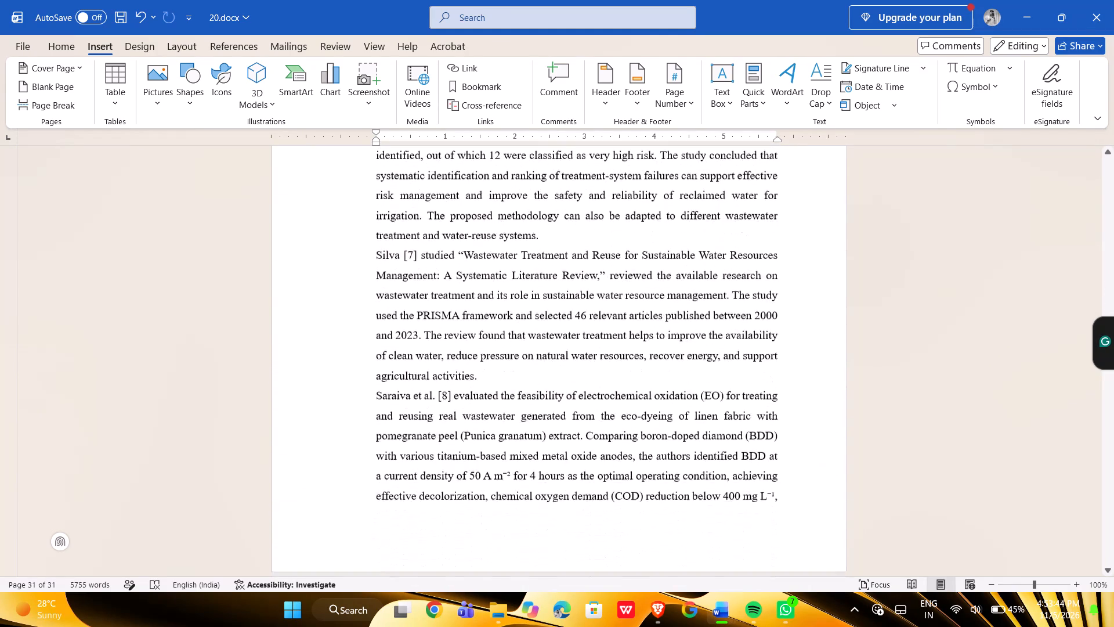
{"action": "scroll", "coordinate": [607, 354], "scroll_direction": "down", "scroll_amount": 3}
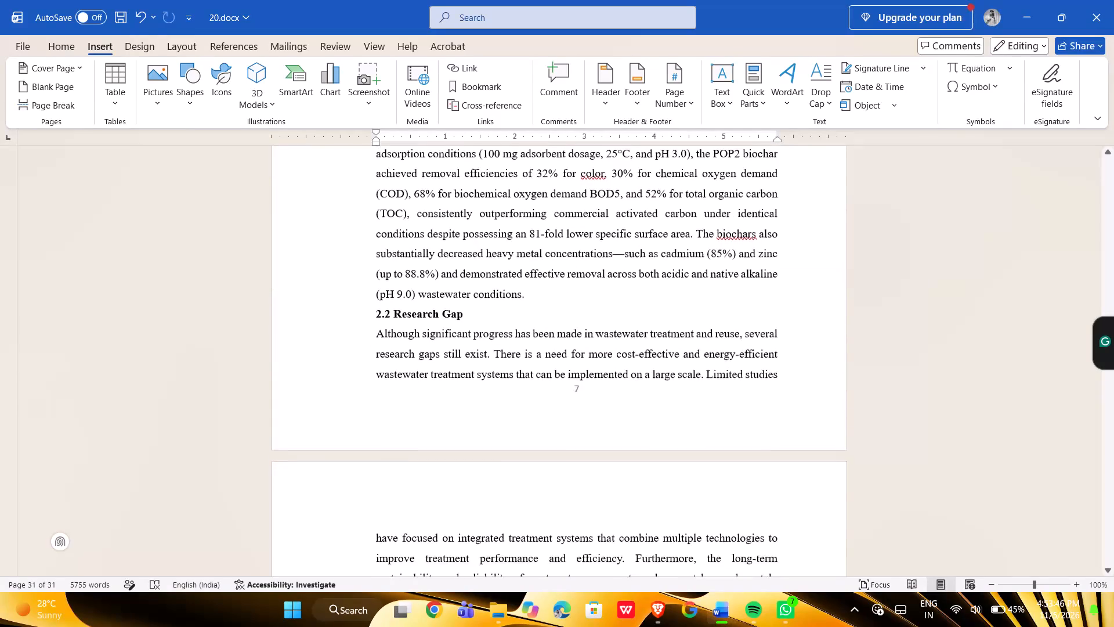
{"action": "scroll", "coordinate": [607, 354], "scroll_direction": "down", "scroll_amount": 2}
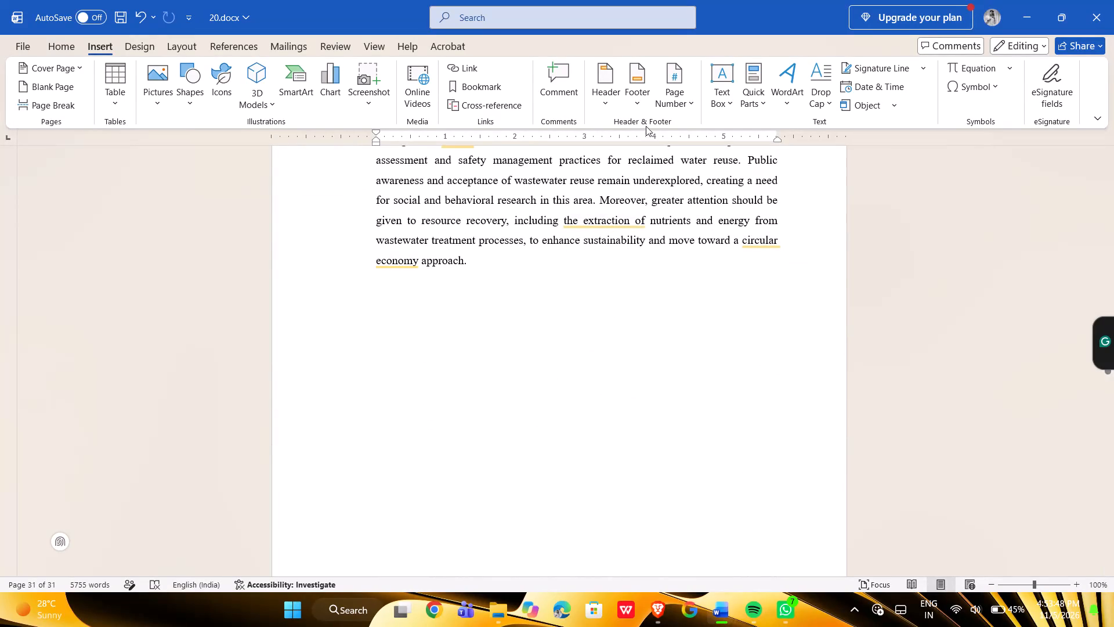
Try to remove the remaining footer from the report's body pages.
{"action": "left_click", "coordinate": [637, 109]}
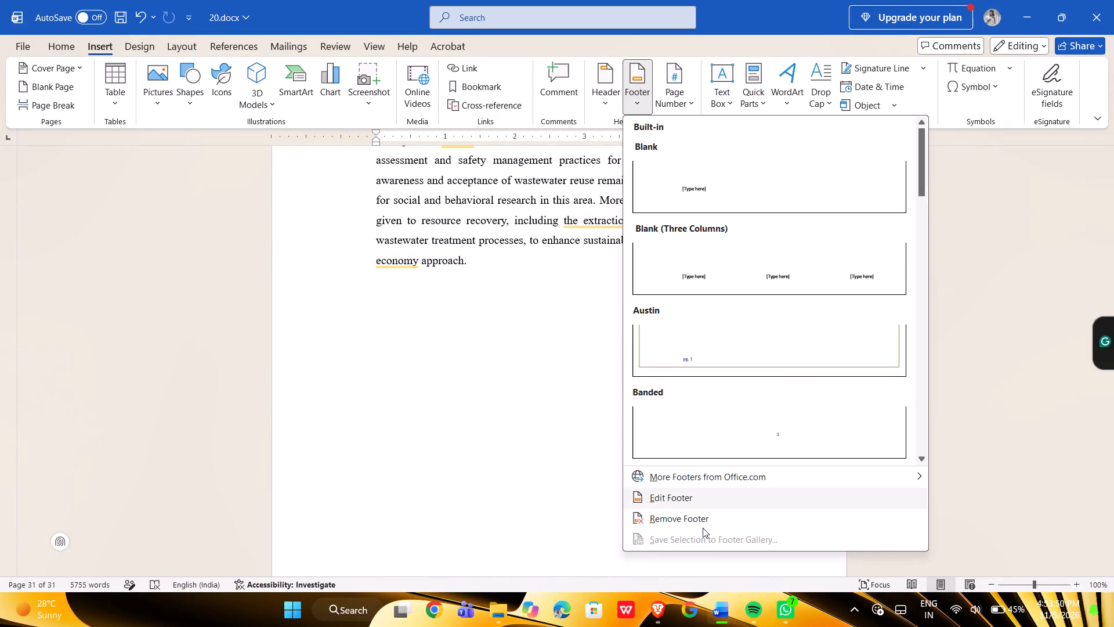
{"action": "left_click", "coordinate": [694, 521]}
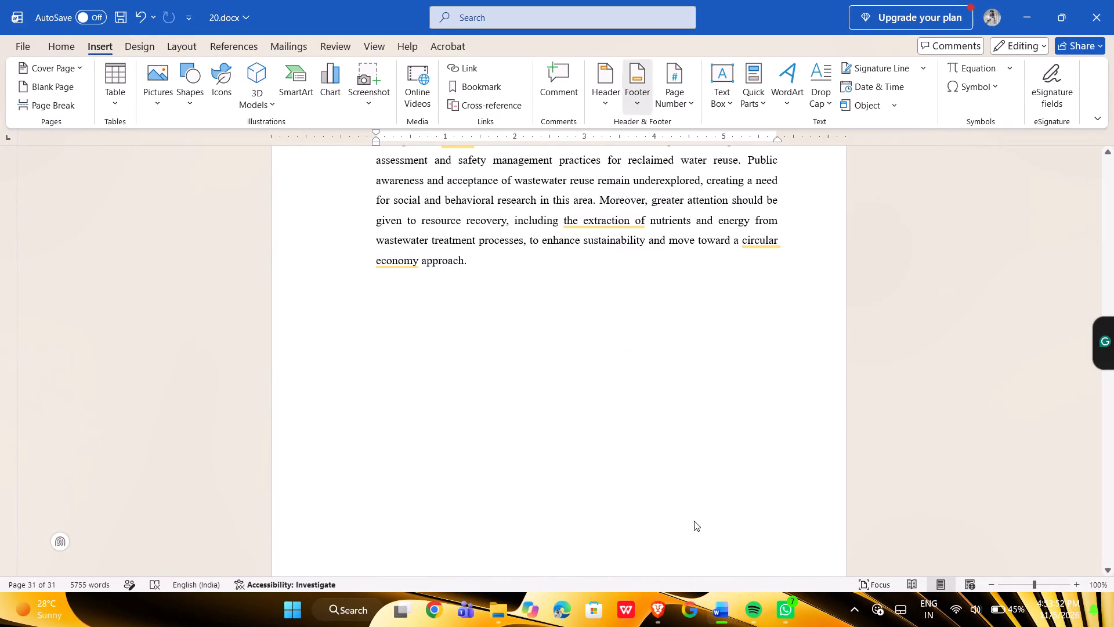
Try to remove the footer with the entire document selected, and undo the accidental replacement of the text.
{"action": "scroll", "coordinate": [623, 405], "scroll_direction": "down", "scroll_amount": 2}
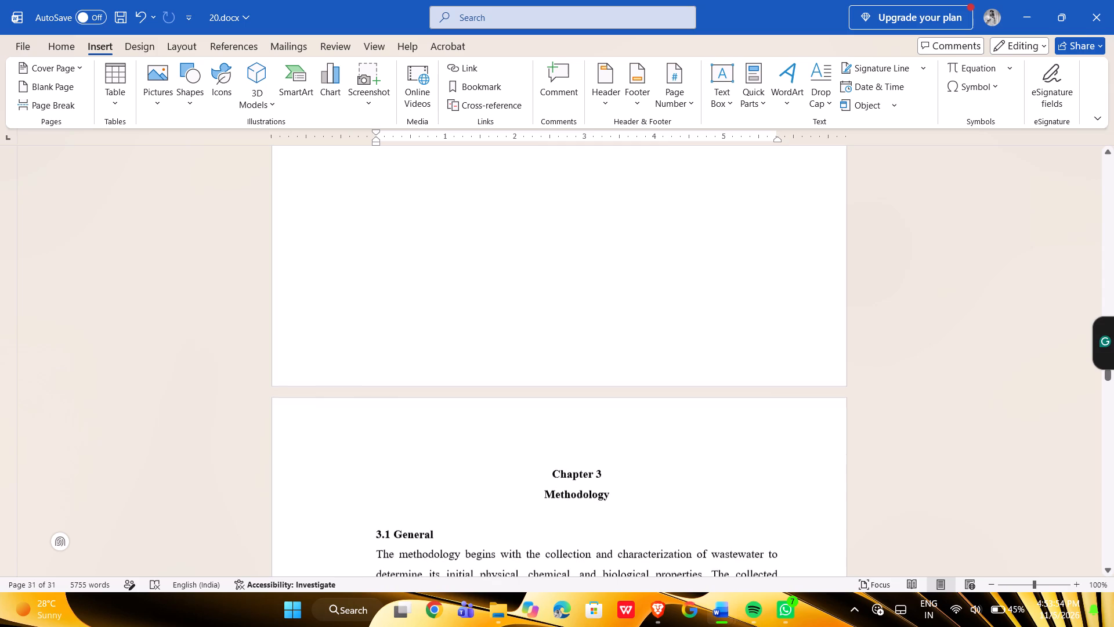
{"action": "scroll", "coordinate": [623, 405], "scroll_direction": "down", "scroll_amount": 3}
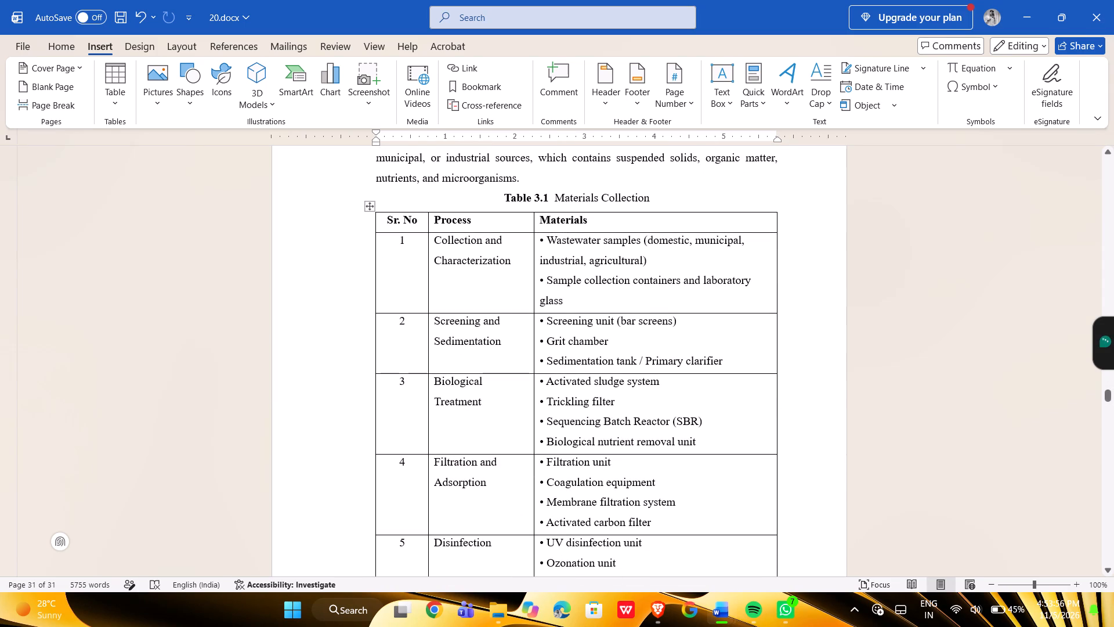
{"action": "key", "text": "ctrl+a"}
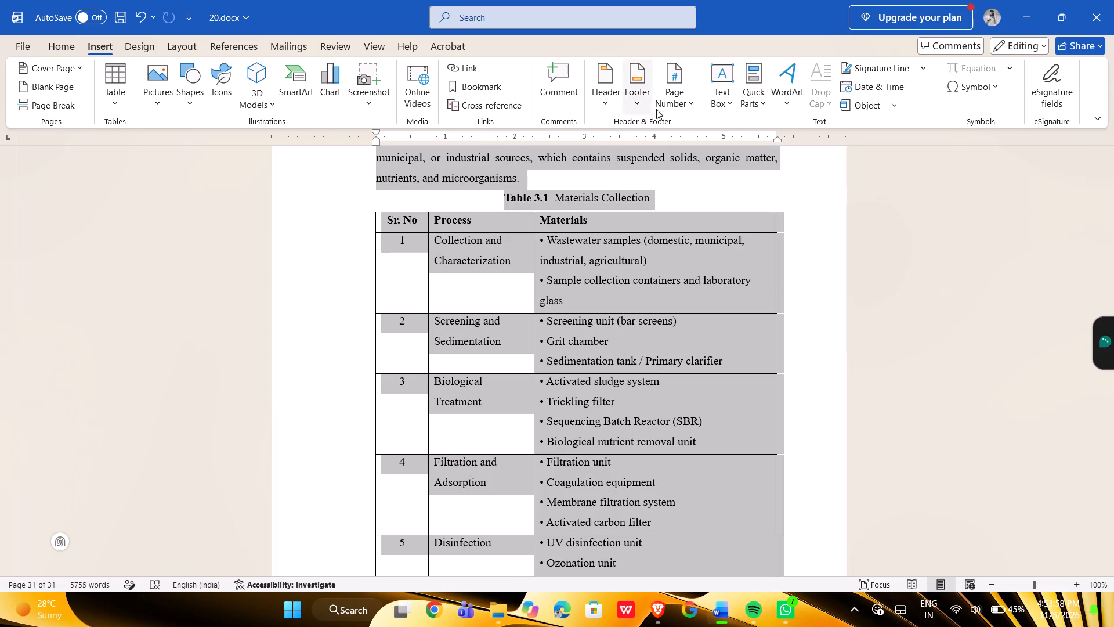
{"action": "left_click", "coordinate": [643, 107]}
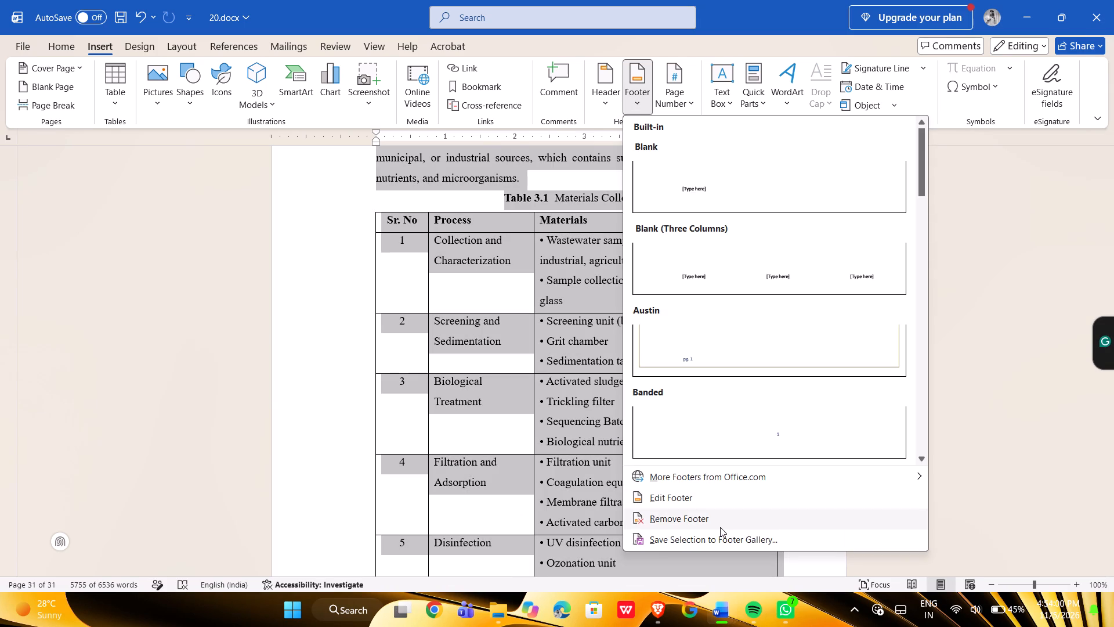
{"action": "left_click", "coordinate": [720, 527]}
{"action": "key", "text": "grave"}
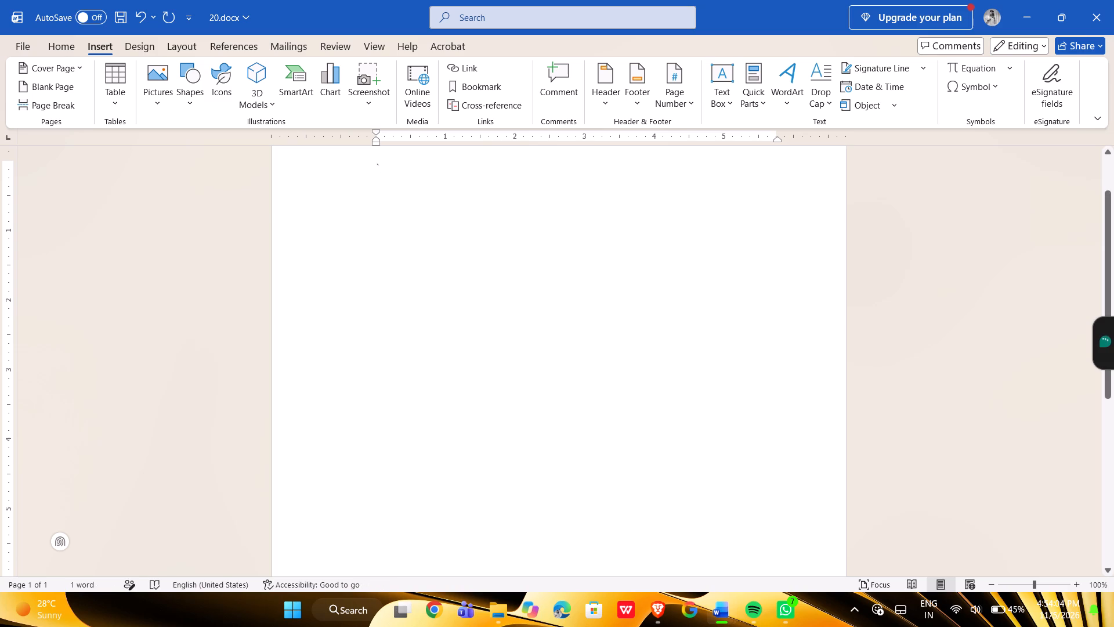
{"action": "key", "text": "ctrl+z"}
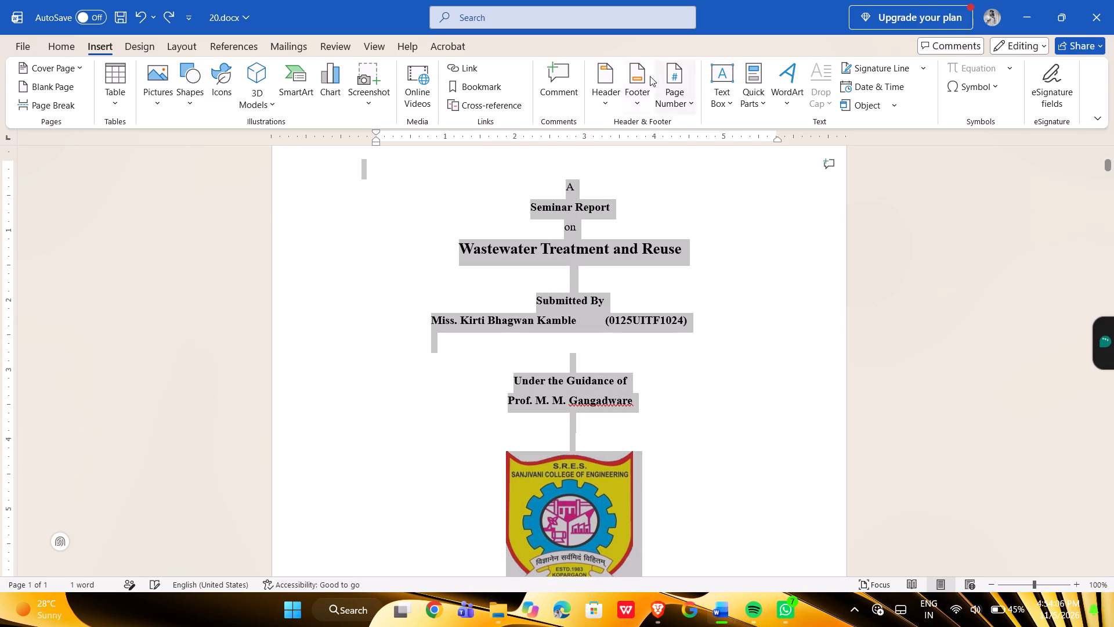
Apply Remove Footer again with the whole report selected.
{"action": "left_click", "coordinate": [631, 105]}
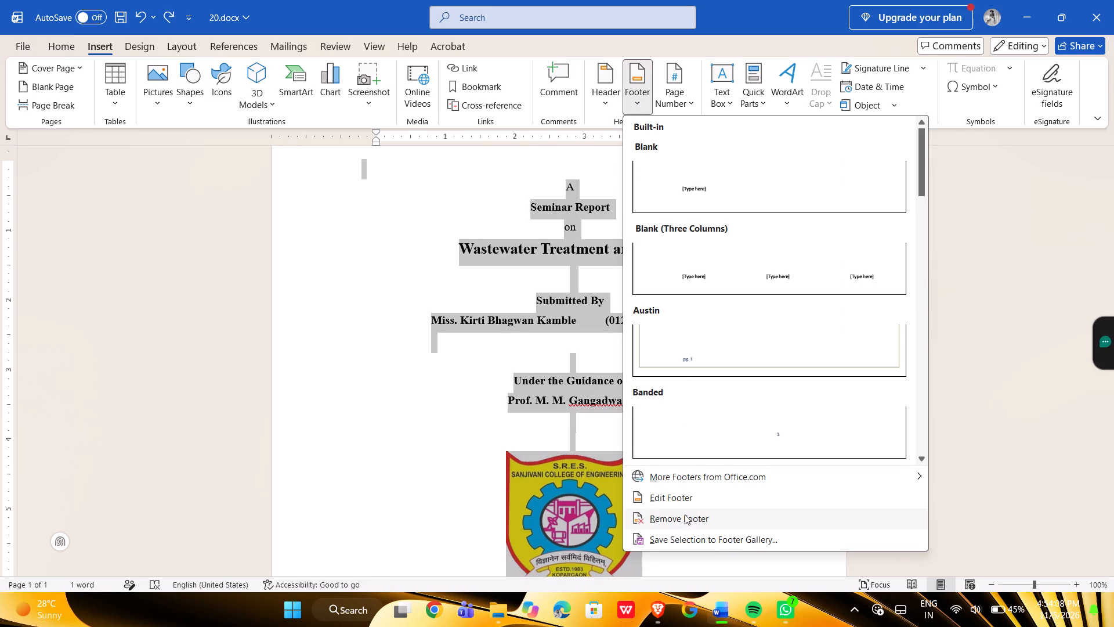
{"action": "left_click", "coordinate": [685, 514]}
{"action": "left_click", "coordinate": [905, 421]}
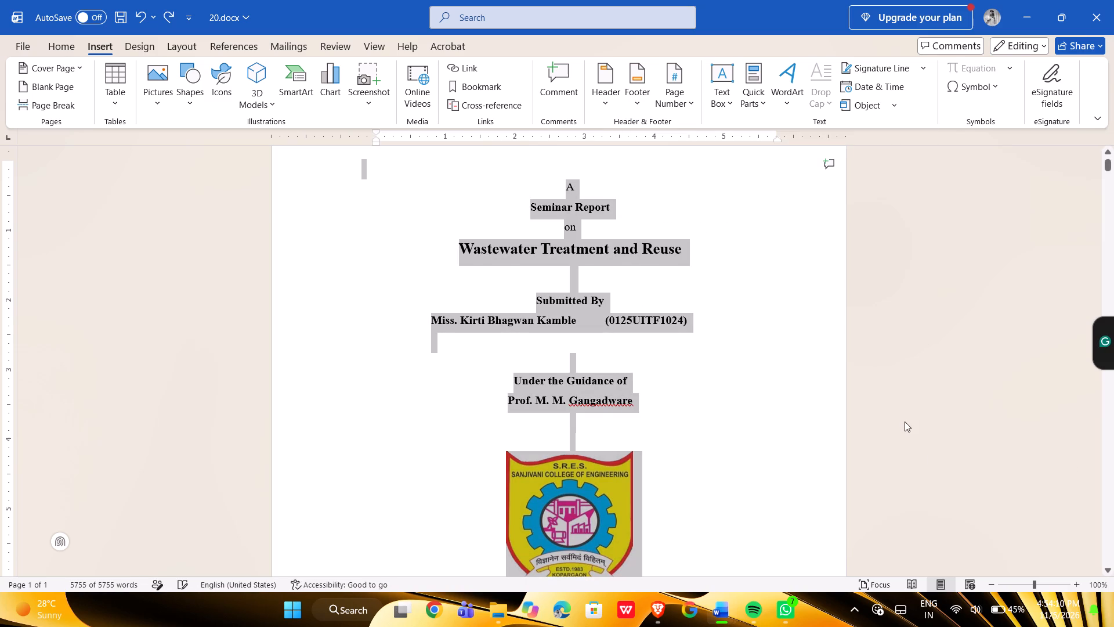
Delete the text box holding page number ii on the page before the Acknowledgement.
{"action": "scroll", "coordinate": [905, 421], "scroll_direction": "down", "scroll_amount": 3}
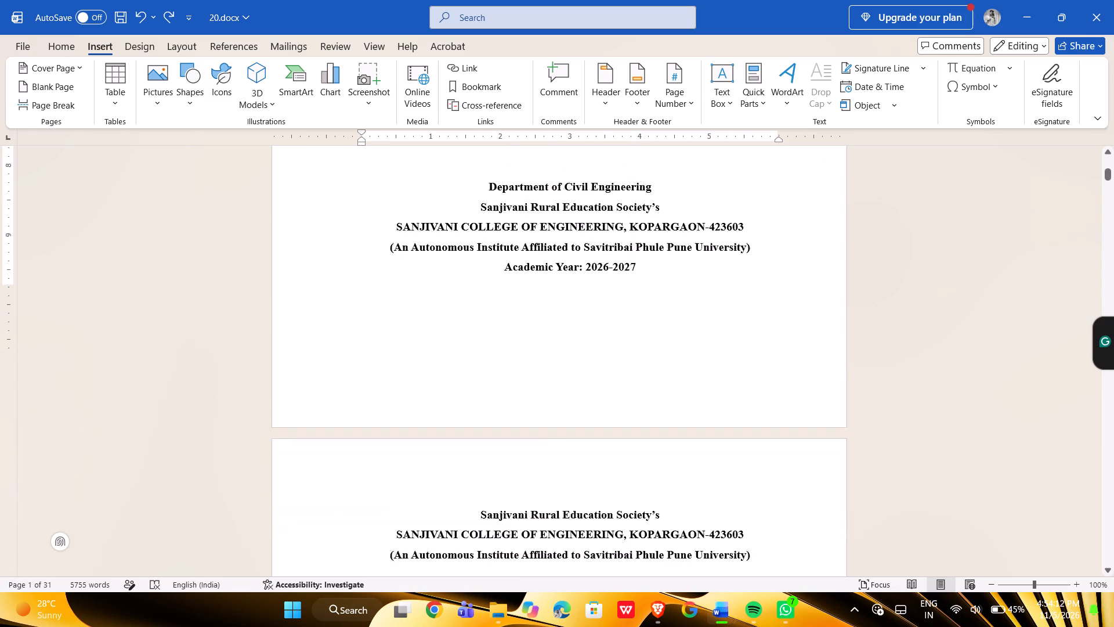
{"action": "scroll", "coordinate": [905, 421], "scroll_direction": "down", "scroll_amount": 1}
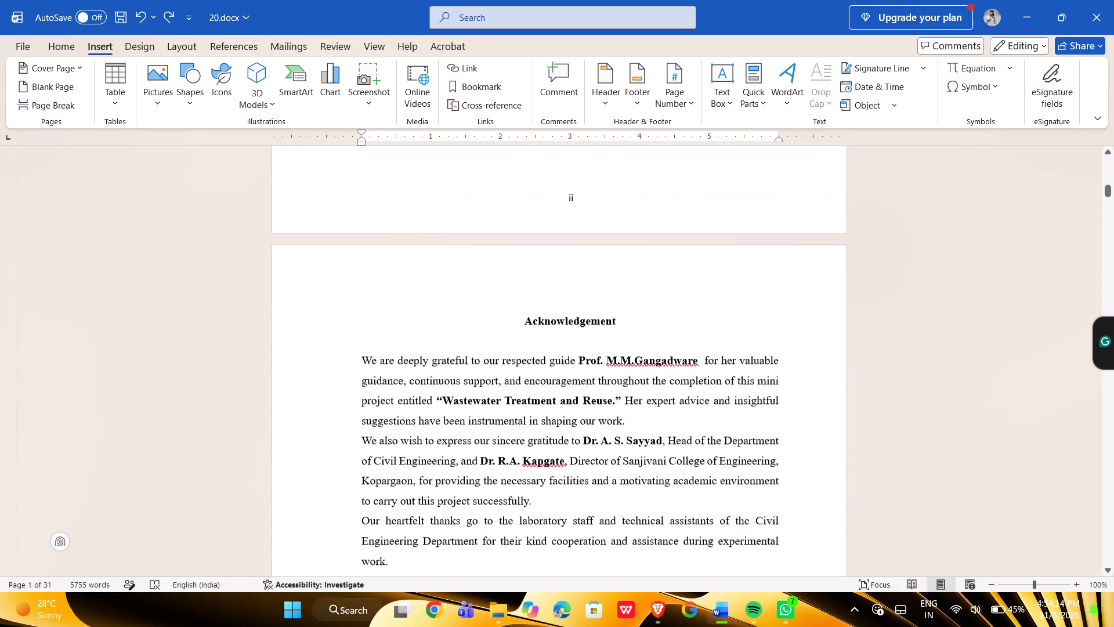
{"action": "scroll", "coordinate": [905, 421], "scroll_direction": "down", "scroll_amount": 1}
{"action": "double_click", "coordinate": [576, 223]}
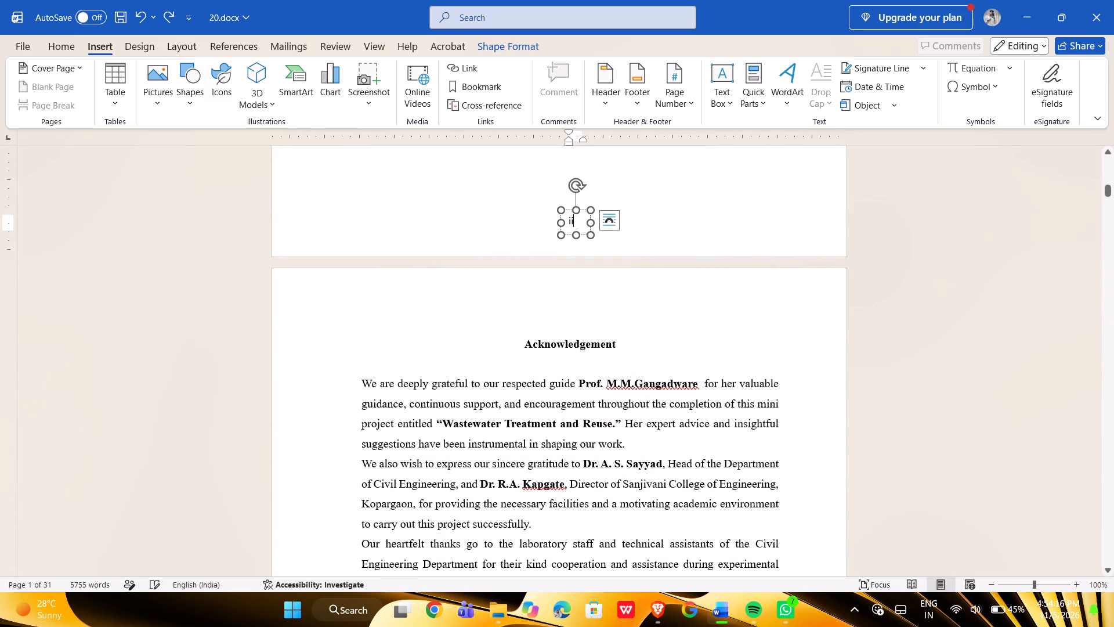
{"action": "key", "text": "Delete"}
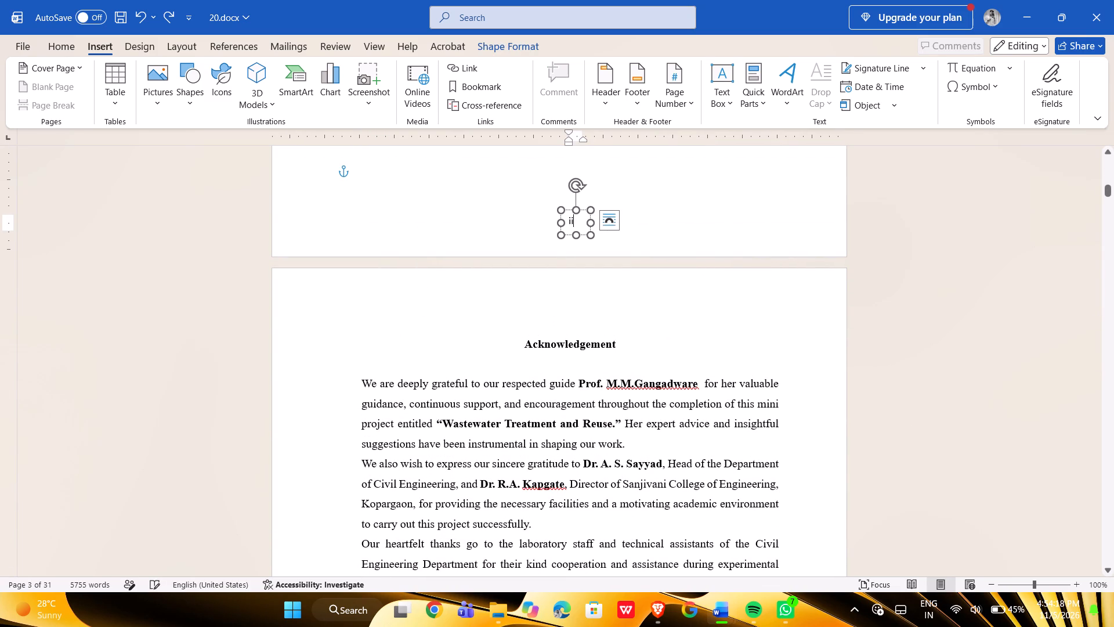
{"action": "left_click", "coordinate": [581, 210]}
{"action": "key", "text": "Delete"}
Delete the text boxes holding page numbers iii and iv at the foot of the Acknowledgement and Abstract pages.
{"action": "scroll", "coordinate": [581, 210], "scroll_direction": "down", "scroll_amount": 1}
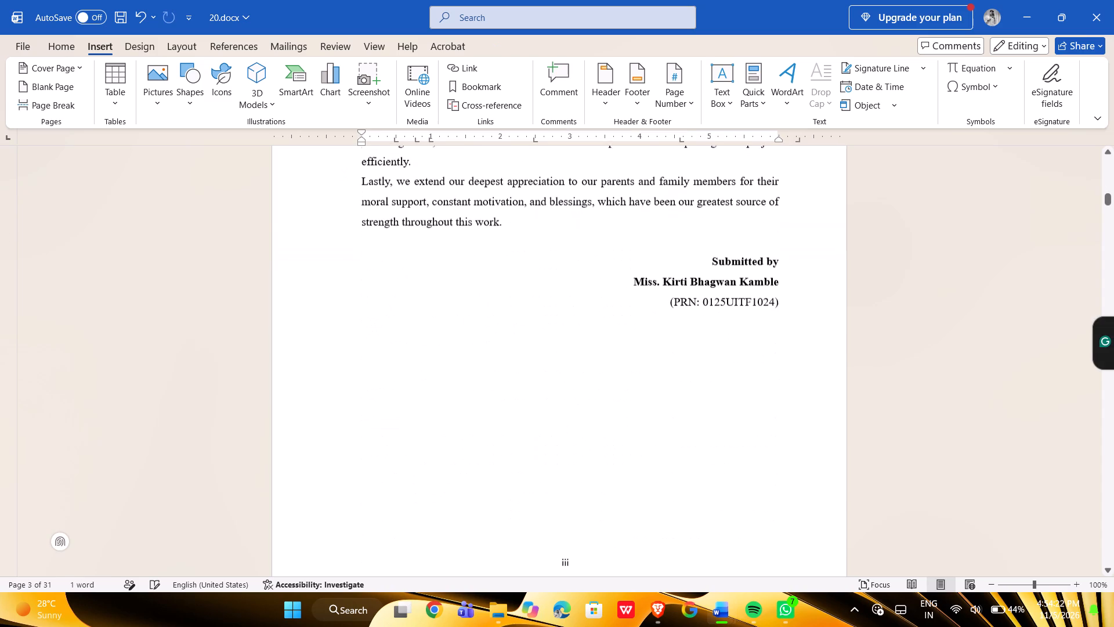
{"action": "scroll", "coordinate": [581, 210], "scroll_direction": "down", "scroll_amount": 2}
{"action": "left_click", "coordinate": [570, 312]}
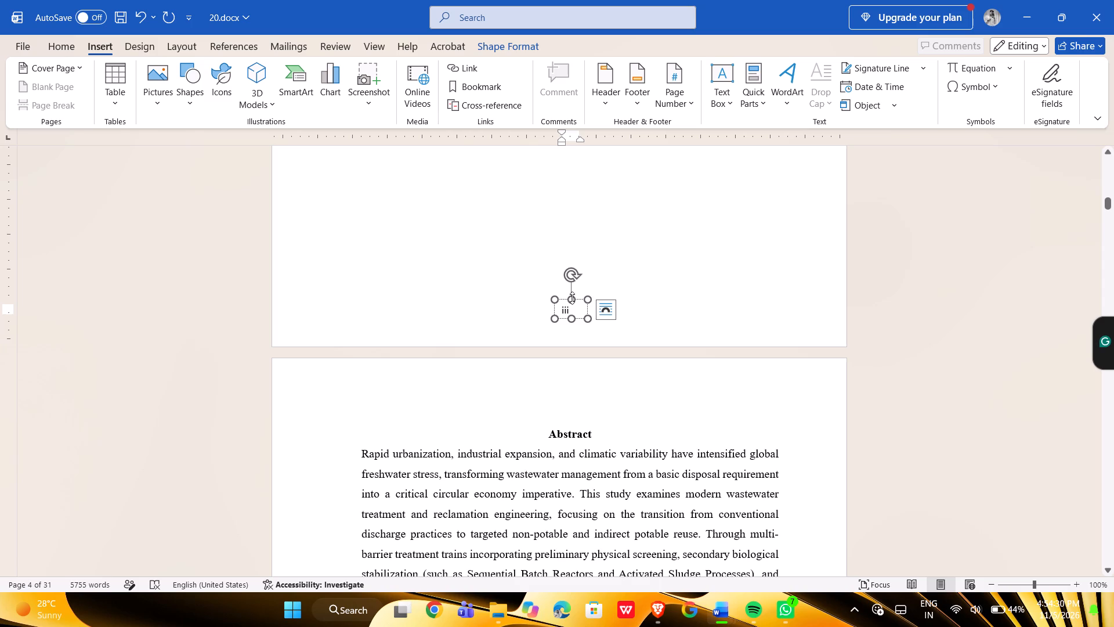
{"action": "left_click", "coordinate": [583, 298]}
{"action": "key", "text": "Delete"}
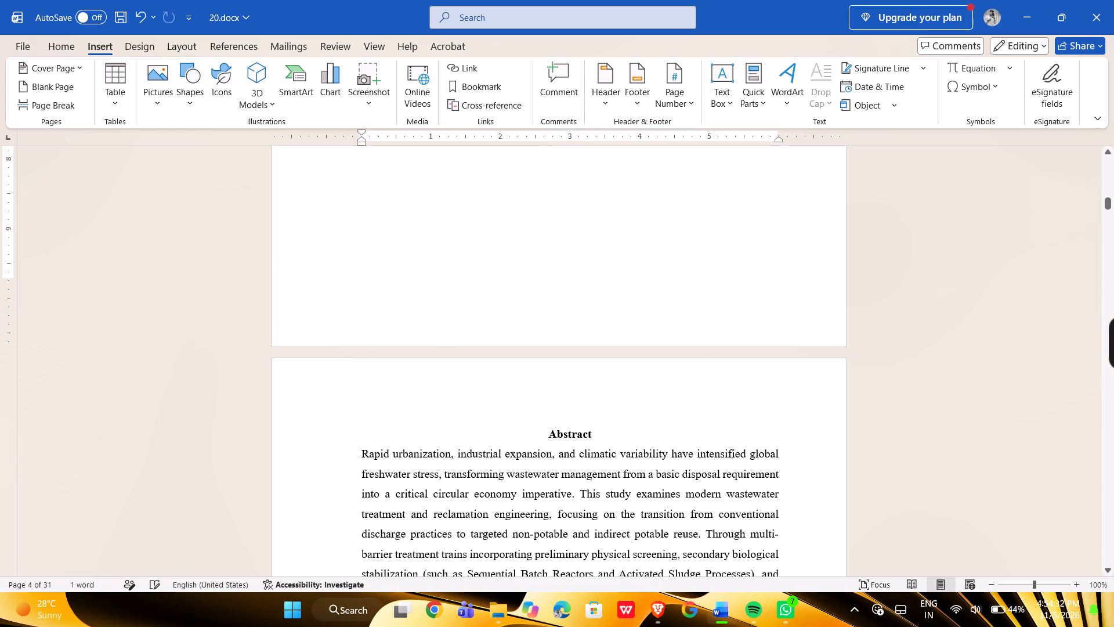
{"action": "scroll", "coordinate": [583, 298], "scroll_direction": "down", "scroll_amount": 3}
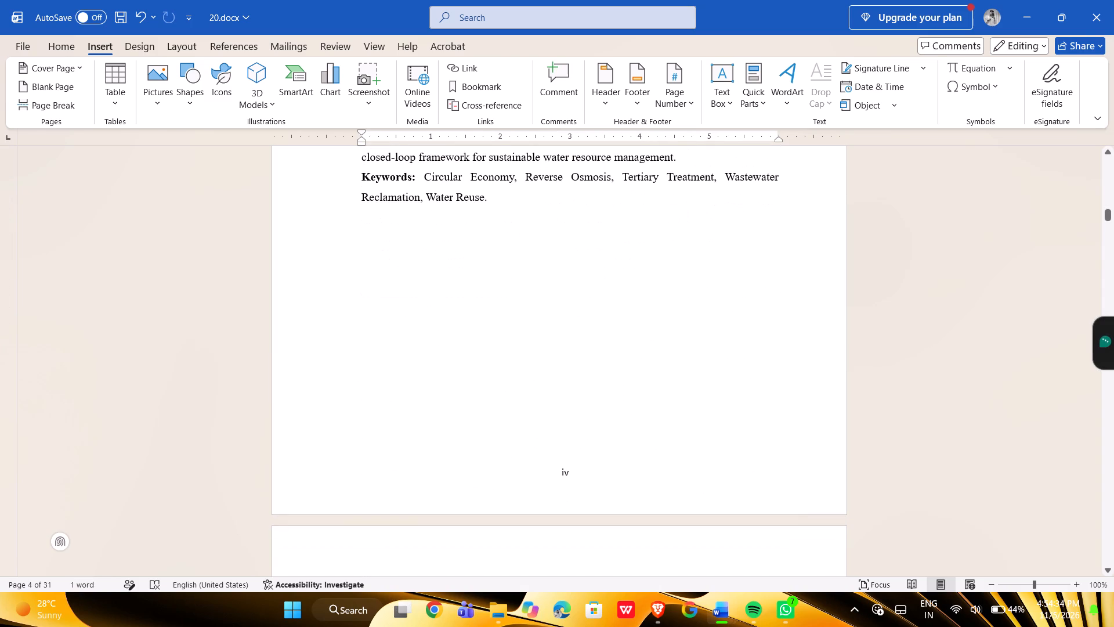
{"action": "left_click", "coordinate": [581, 484]}
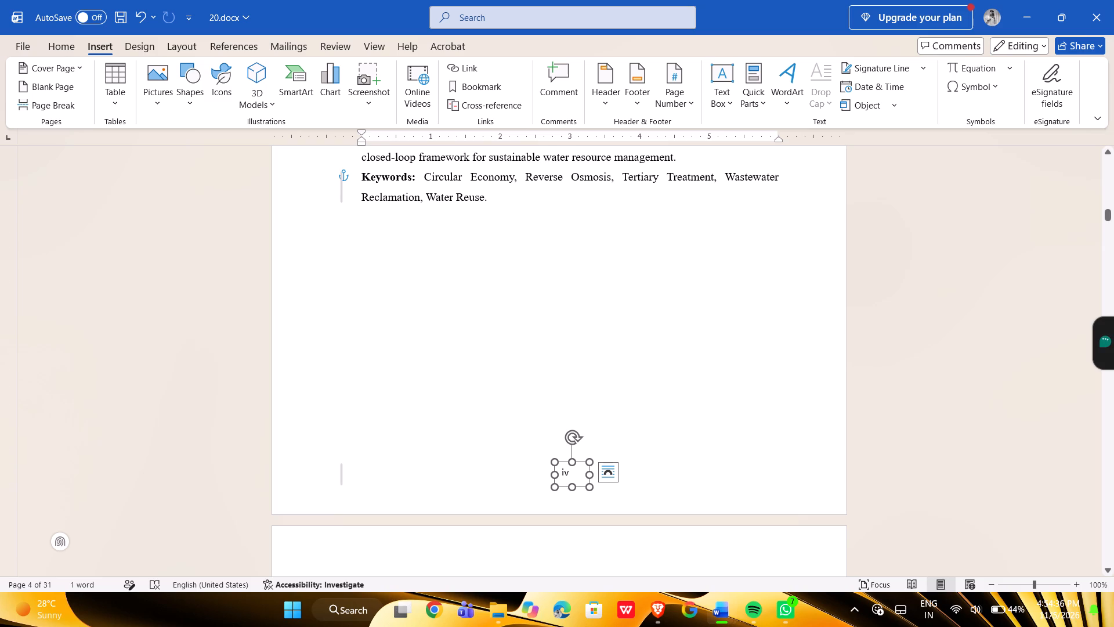
{"action": "left_click", "coordinate": [578, 461]}
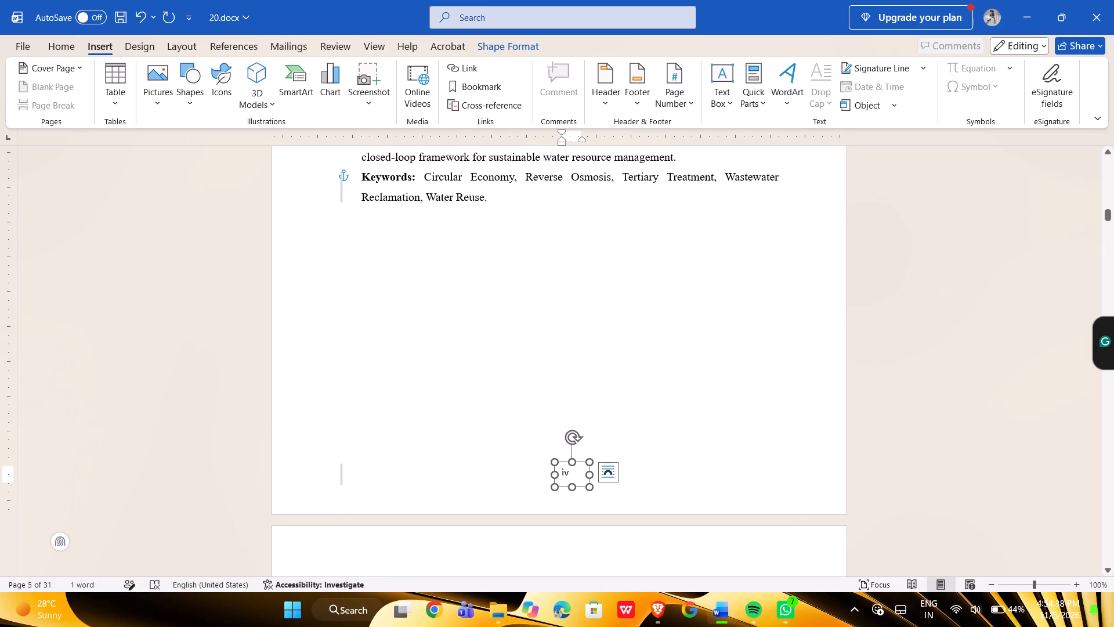
{"action": "key", "text": "Delete"}
Clear the Roman page numbers from the text boxes at the foot of the table of contents, List of Figures and List of Tables pages.
{"action": "scroll", "coordinate": [578, 461], "scroll_direction": "down", "scroll_amount": 4}
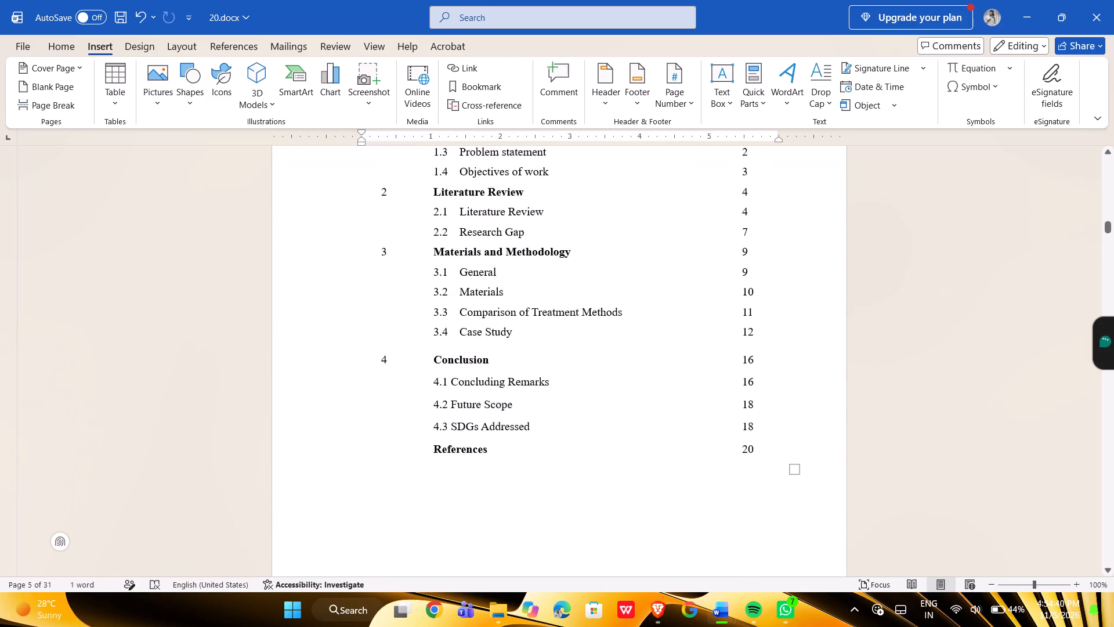
{"action": "scroll", "coordinate": [578, 461], "scroll_direction": "down", "scroll_amount": 2}
{"action": "left_click_drag", "start_coordinate": [578, 320], "coordinate": [545, 320]}
{"action": "key", "text": "Delete"}
{"action": "scroll", "coordinate": [545, 320], "scroll_direction": "down", "scroll_amount": 2}
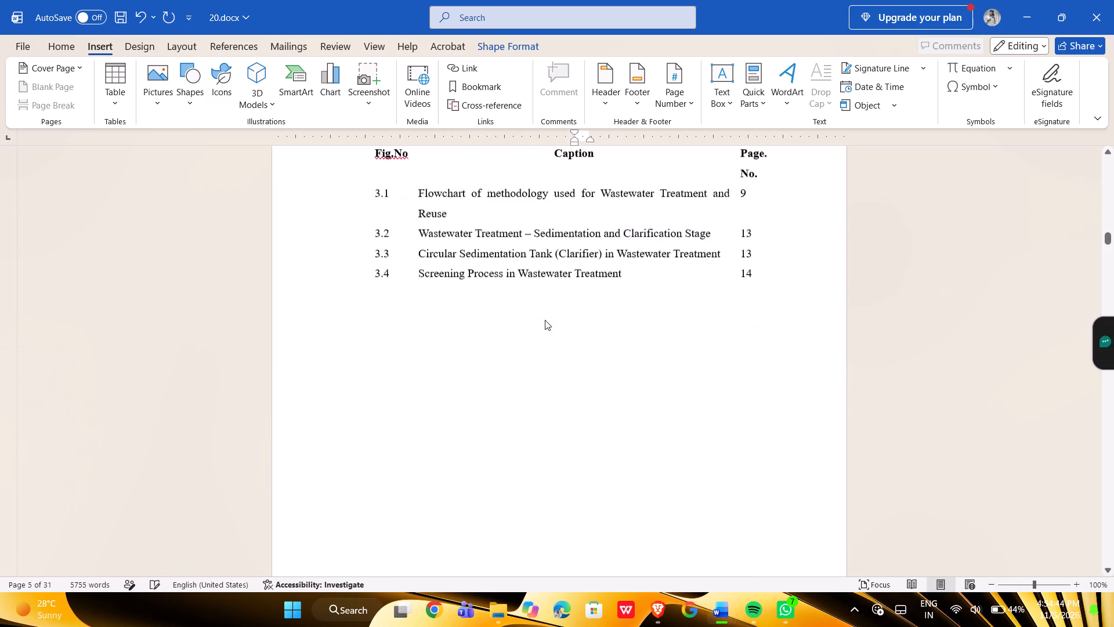
{"action": "scroll", "coordinate": [545, 320], "scroll_direction": "down", "scroll_amount": 3}
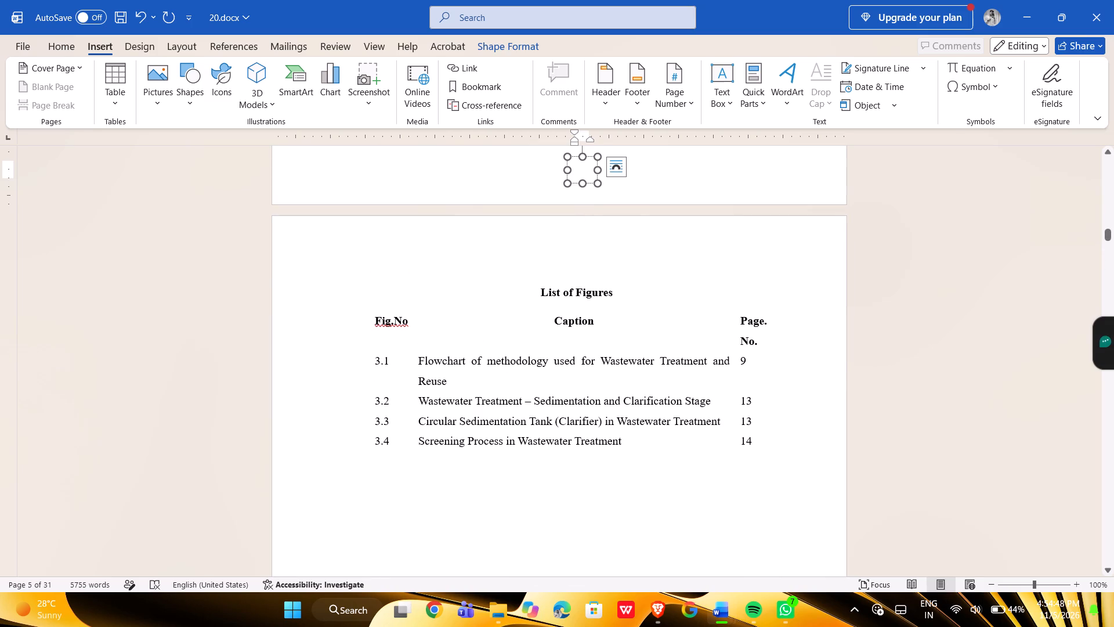
{"action": "scroll", "coordinate": [578, 358], "scroll_direction": "down", "scroll_amount": 4}
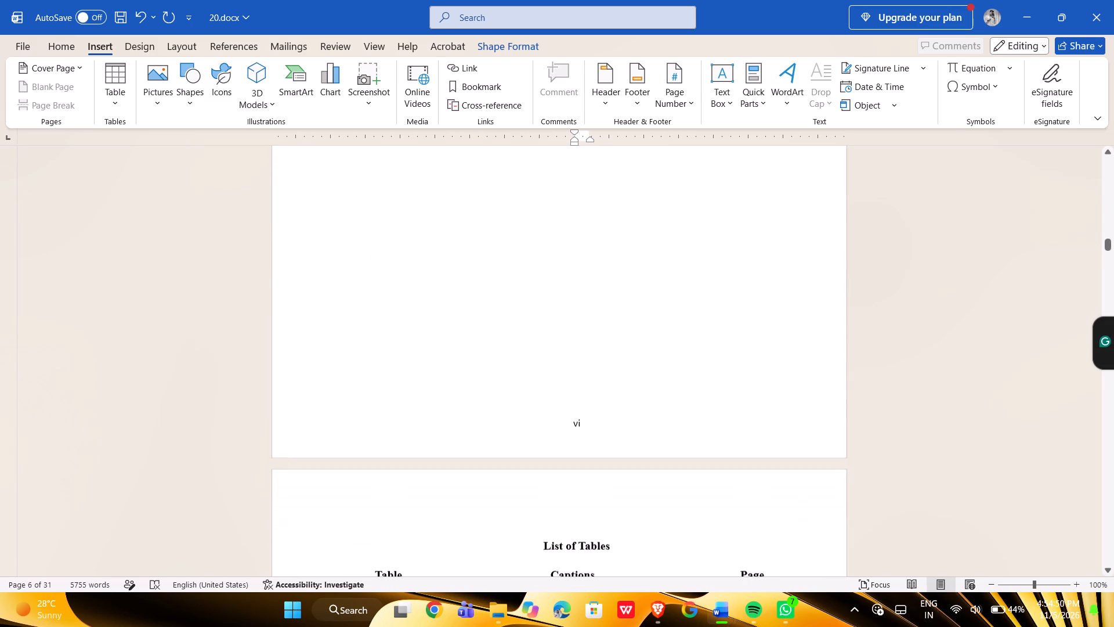
{"action": "left_click_drag", "start_coordinate": [584, 418], "coordinate": [509, 419]}
{"action": "key", "text": "Delete"}
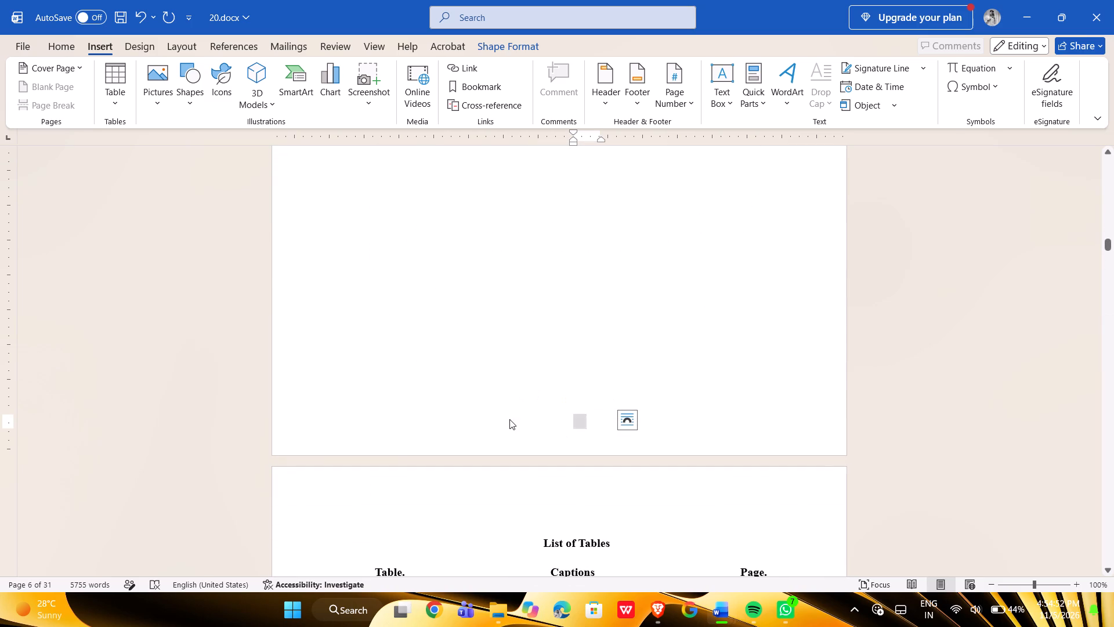
{"action": "scroll", "coordinate": [509, 419], "scroll_direction": "down", "scroll_amount": 4}
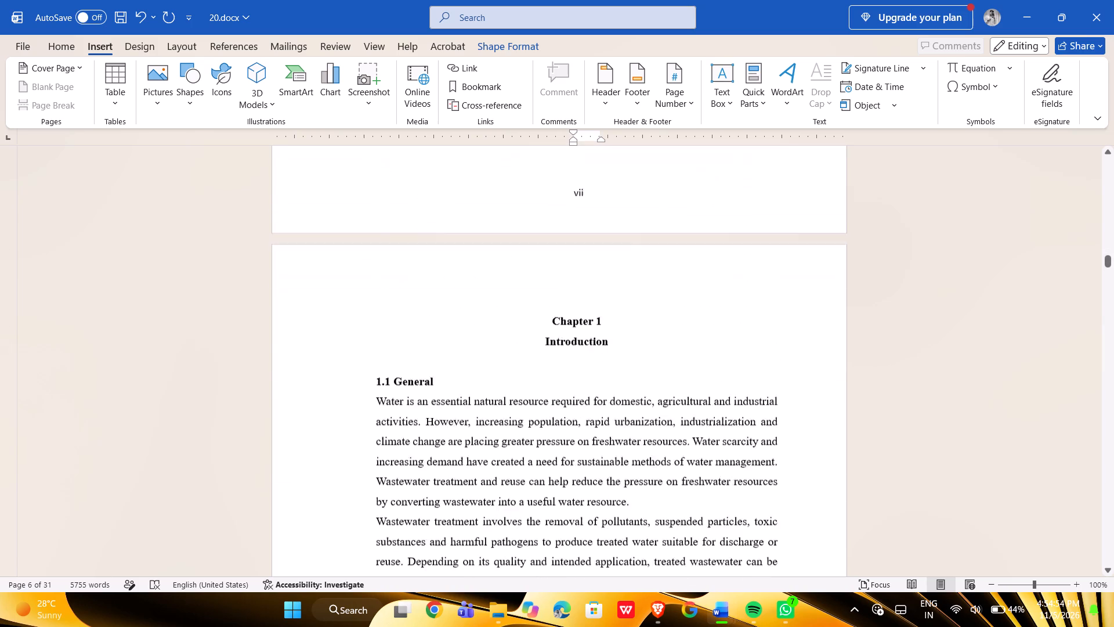
{"action": "left_click_drag", "start_coordinate": [585, 316], "coordinate": [484, 325]}
{"action": "key", "text": "Delete"}
Open the Section 6 odd page footer for editing on the page numbered 3 in Chapter 1, with its page number selected.
{"action": "scroll", "coordinate": [484, 325], "scroll_direction": "down", "scroll_amount": 4}
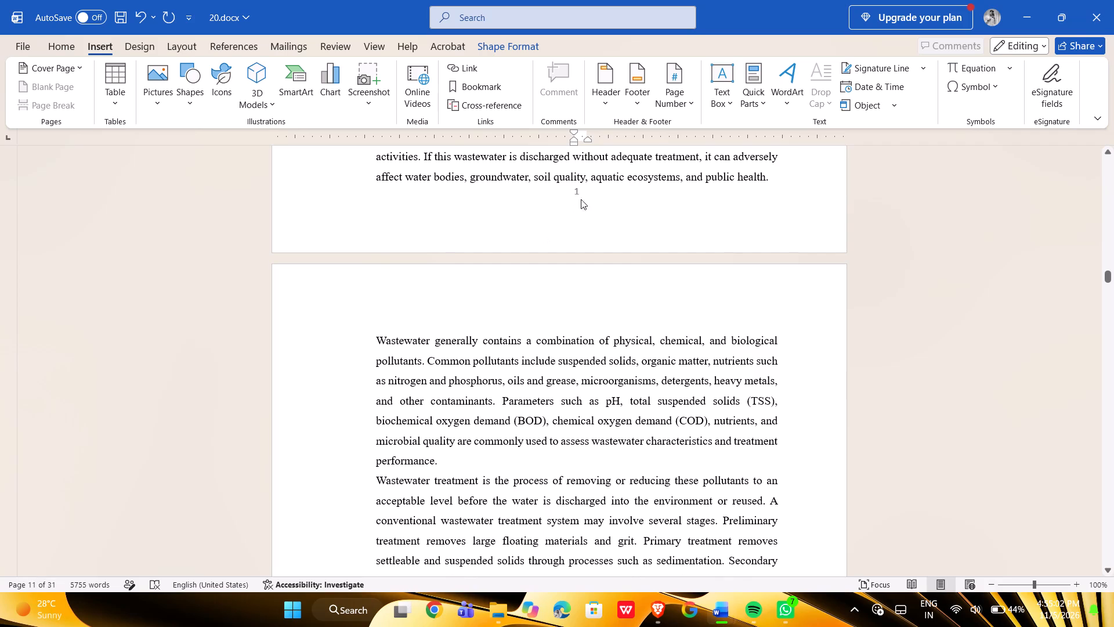
{"action": "scroll", "coordinate": [592, 228], "scroll_direction": "down", "scroll_amount": 2}
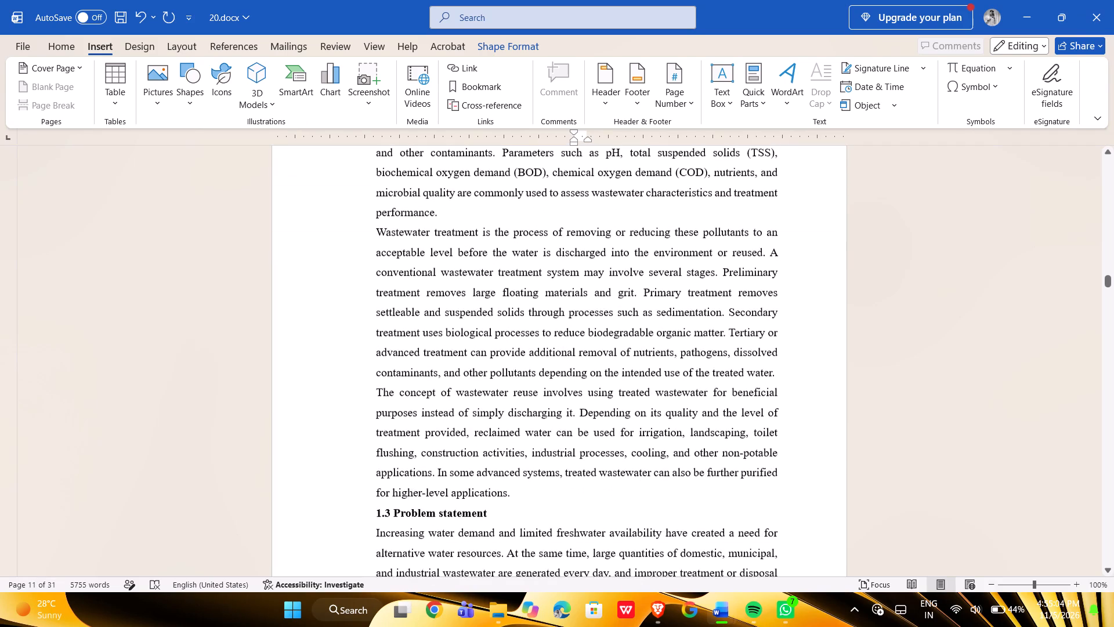
{"action": "scroll", "coordinate": [592, 228], "scroll_direction": "down", "scroll_amount": 3}
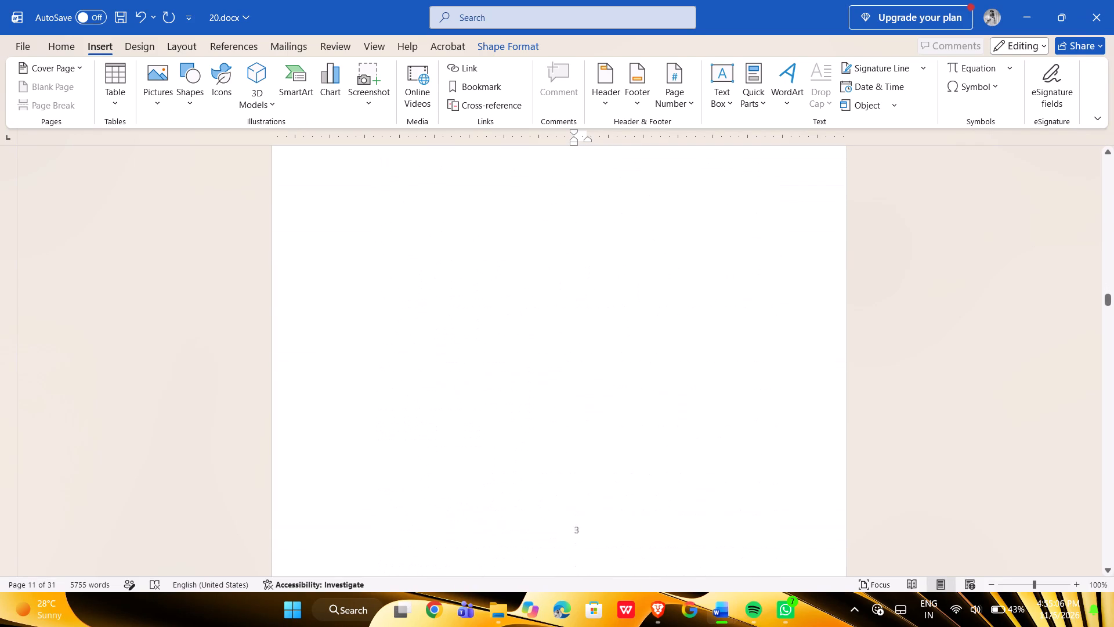
{"action": "scroll", "coordinate": [592, 228], "scroll_direction": "down", "scroll_amount": 1}
{"action": "left_click", "coordinate": [575, 441]}
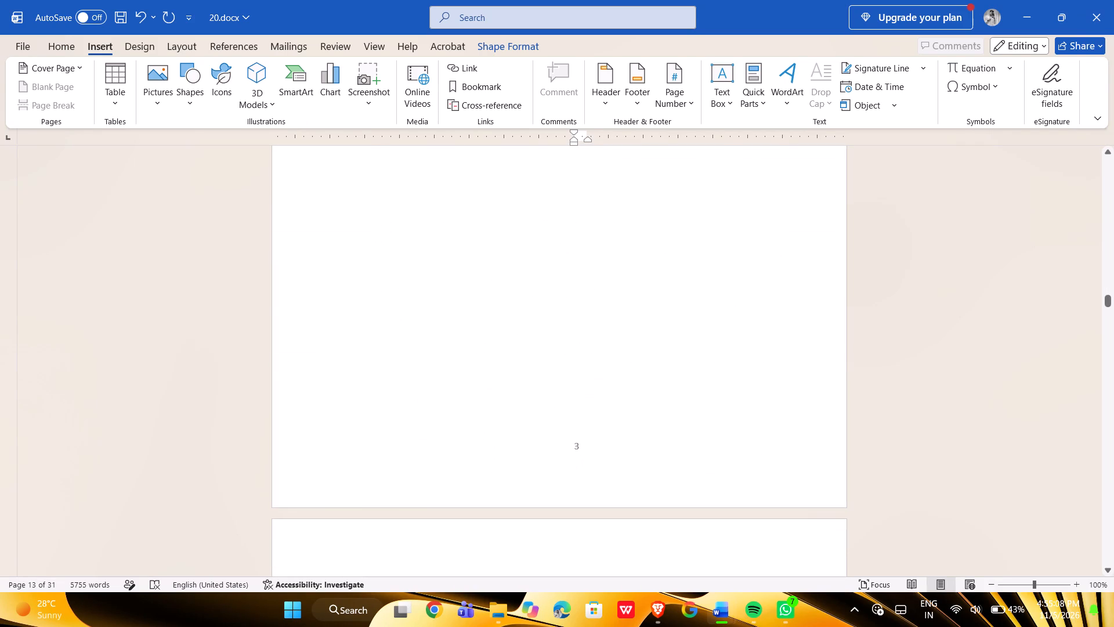
{"action": "triple_click", "coordinate": [575, 448]}
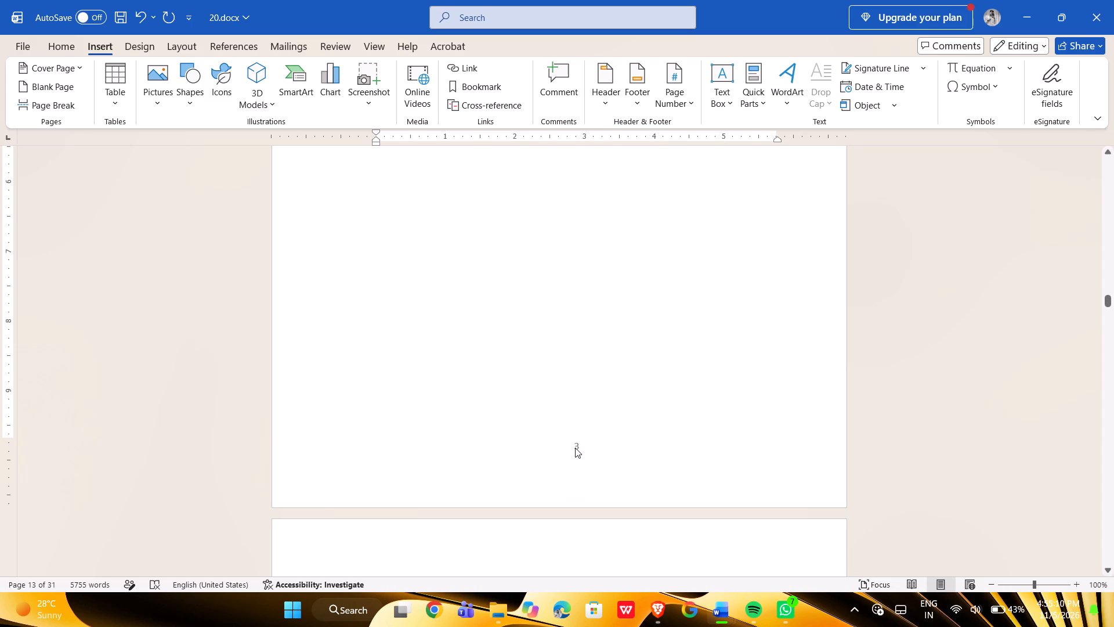
{"action": "left_click", "coordinate": [575, 448]}
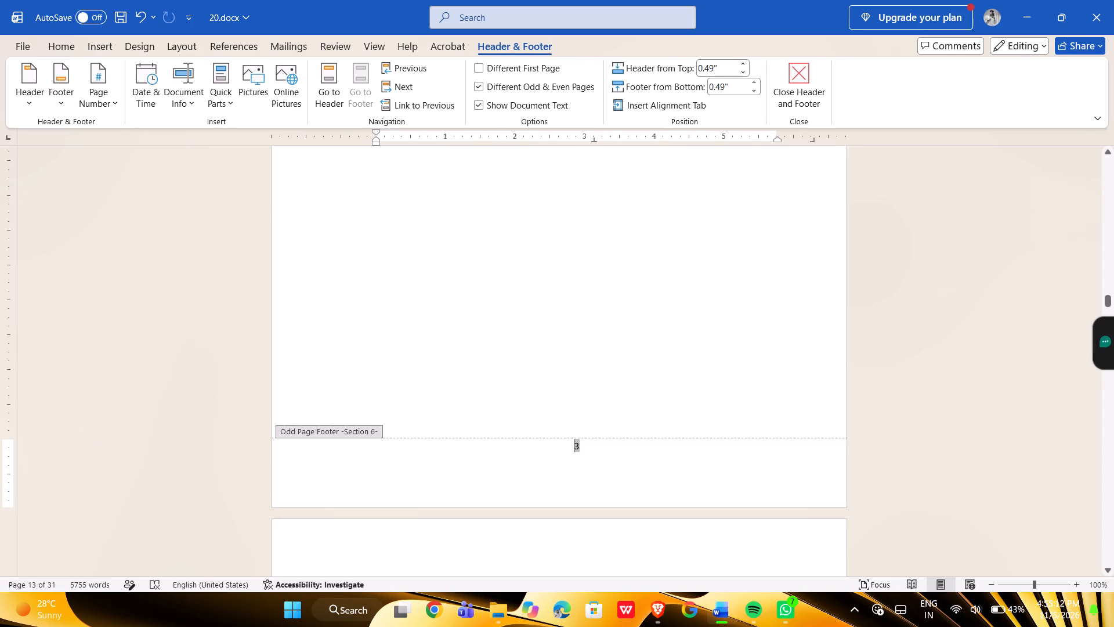
{"action": "left_click", "coordinate": [370, 434]}
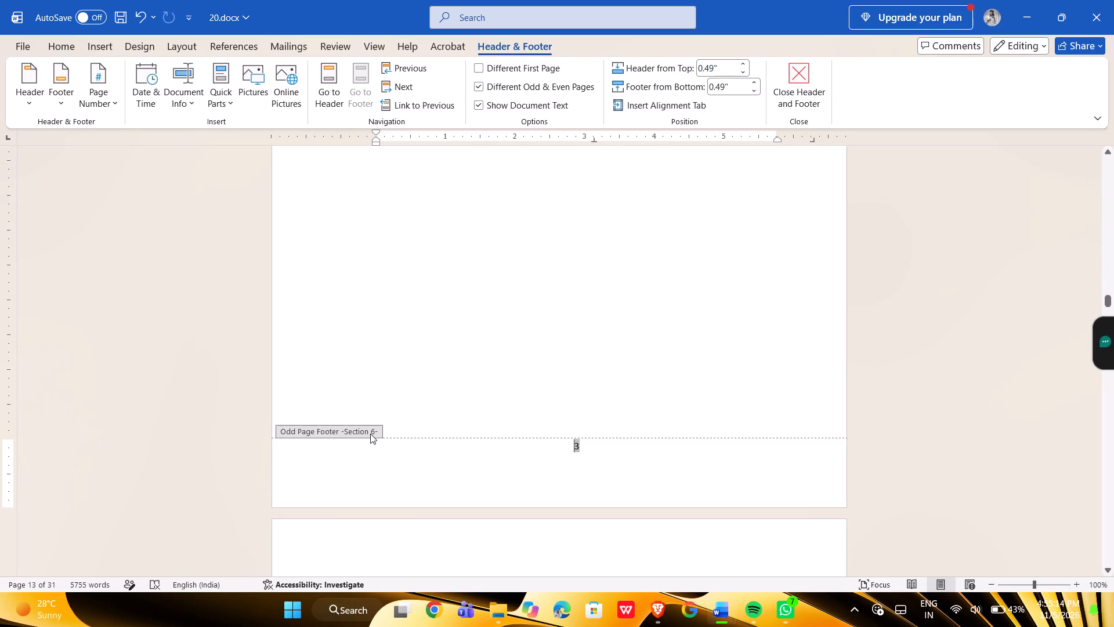
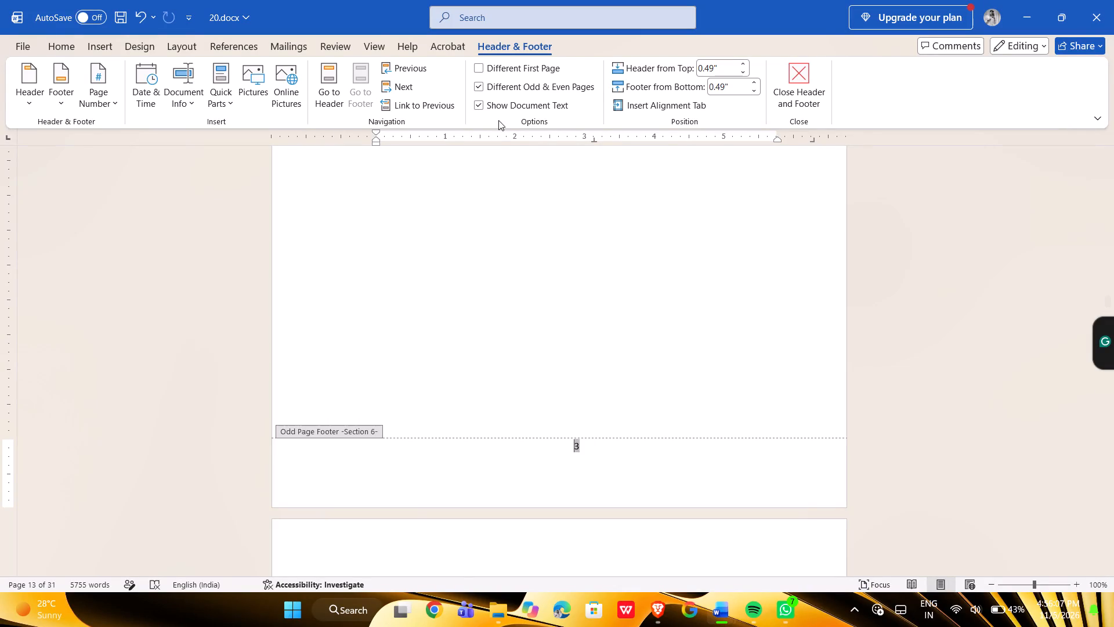
Turn off the display of document text and the different odd and even pages option for the headers and footers.
{"action": "left_click", "coordinate": [477, 106]}
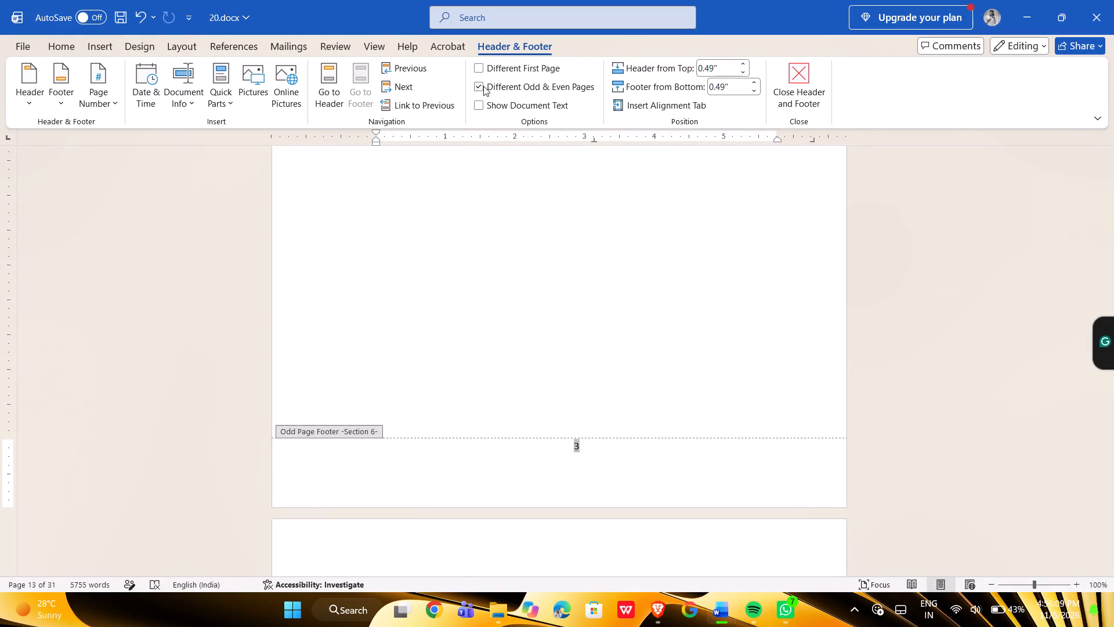
{"action": "left_click", "coordinate": [483, 85]}
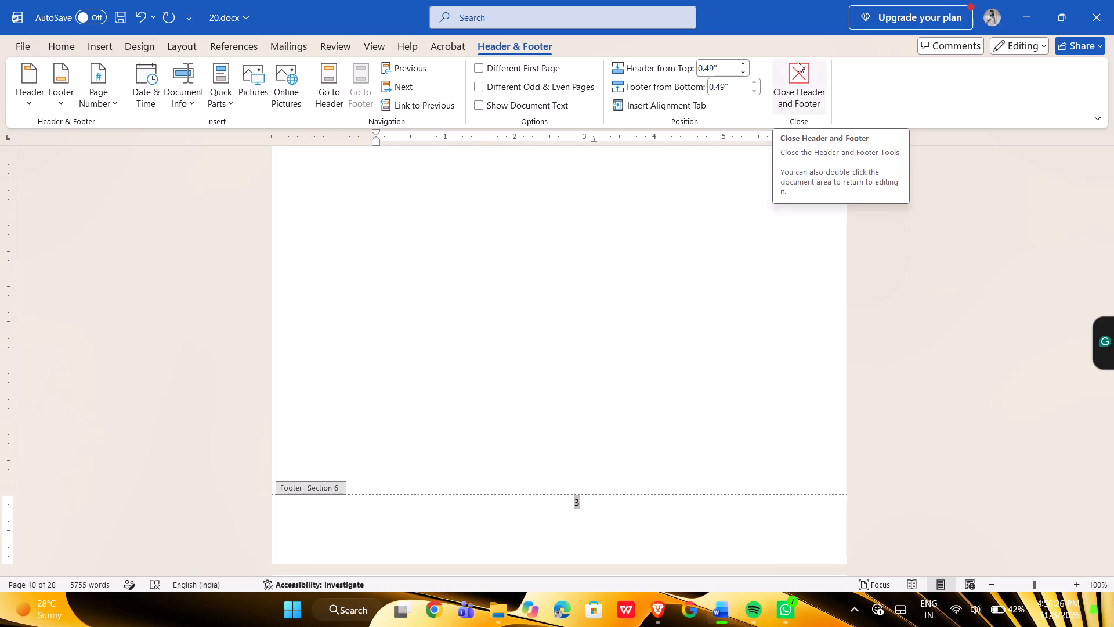
Remove the Section 6 footer with its page number and leave footer editing.
{"action": "left_click", "coordinate": [56, 96]}
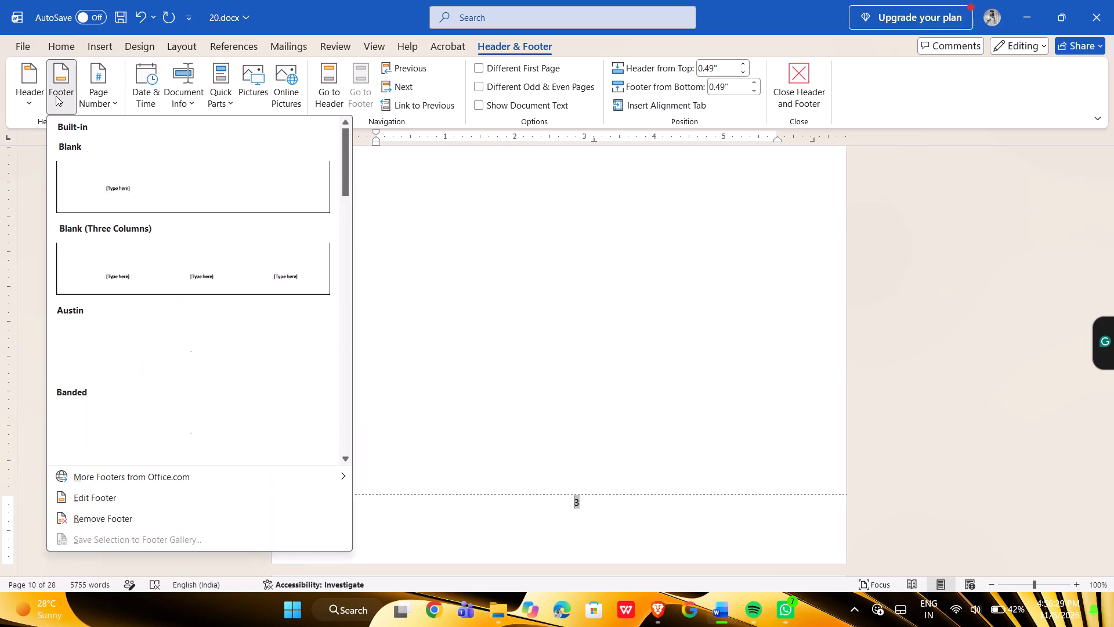
{"action": "left_click", "coordinate": [77, 517]}
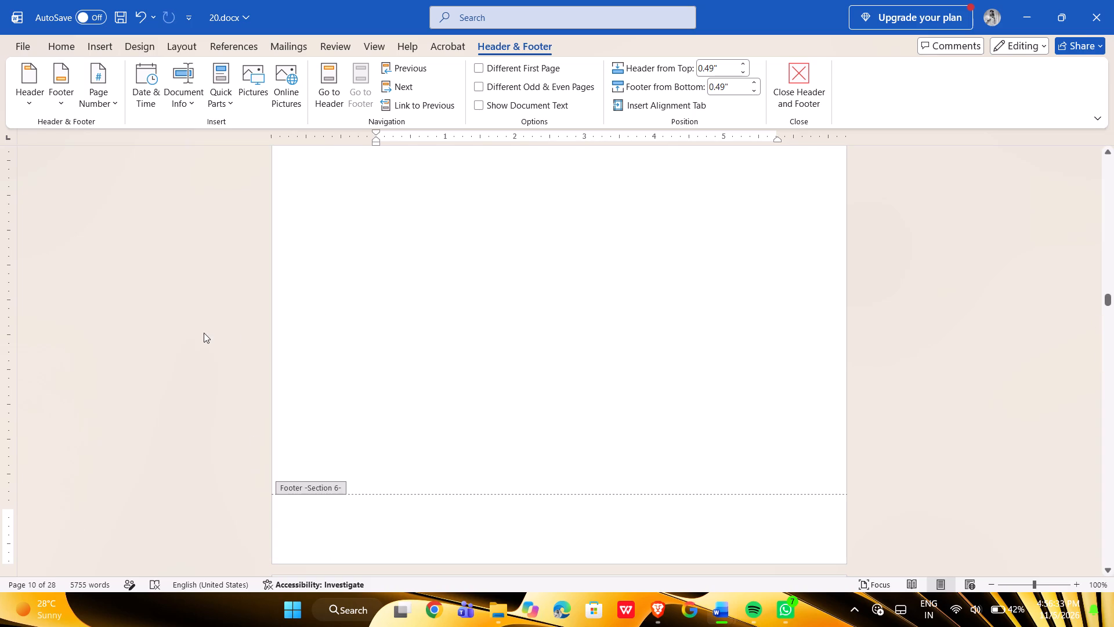
{"action": "left_click", "coordinate": [792, 96]}
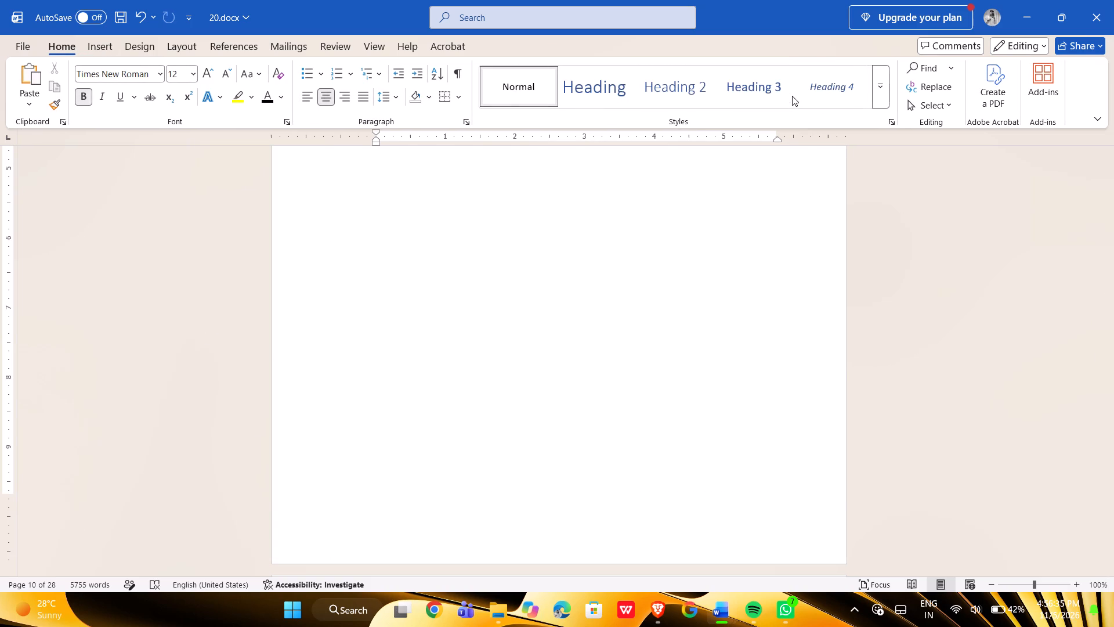
Check the foot of the pages throughout the report, from the title page to the References, for remaining page numbers.
{"action": "scroll", "coordinate": [682, 241], "scroll_direction": "up", "scroll_amount": 6}
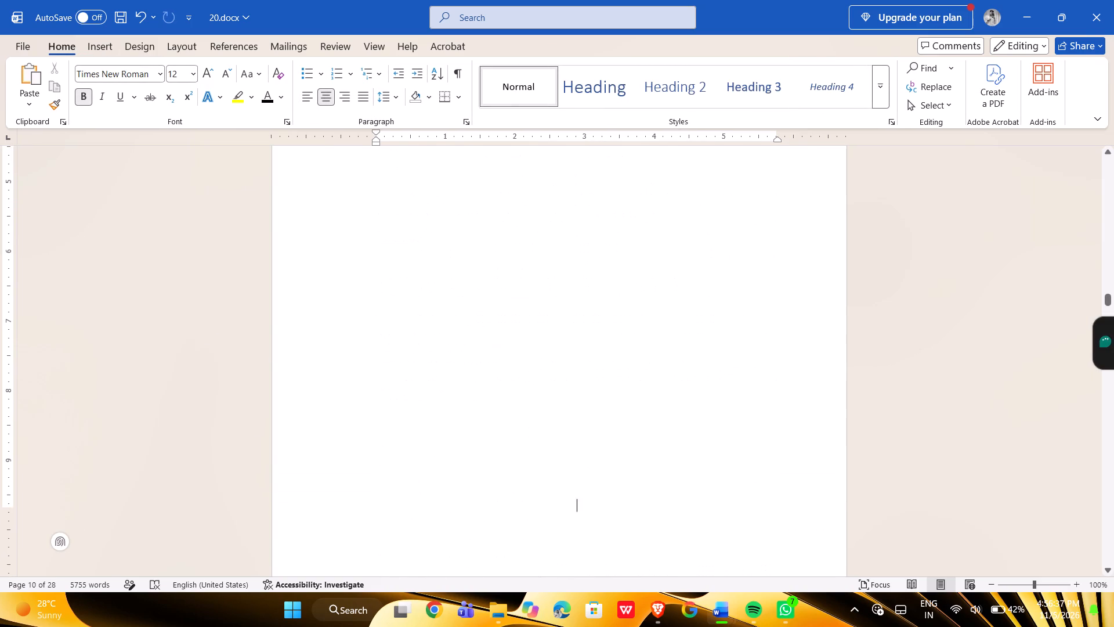
{"action": "scroll", "coordinate": [682, 241], "scroll_direction": "up", "scroll_amount": 10}
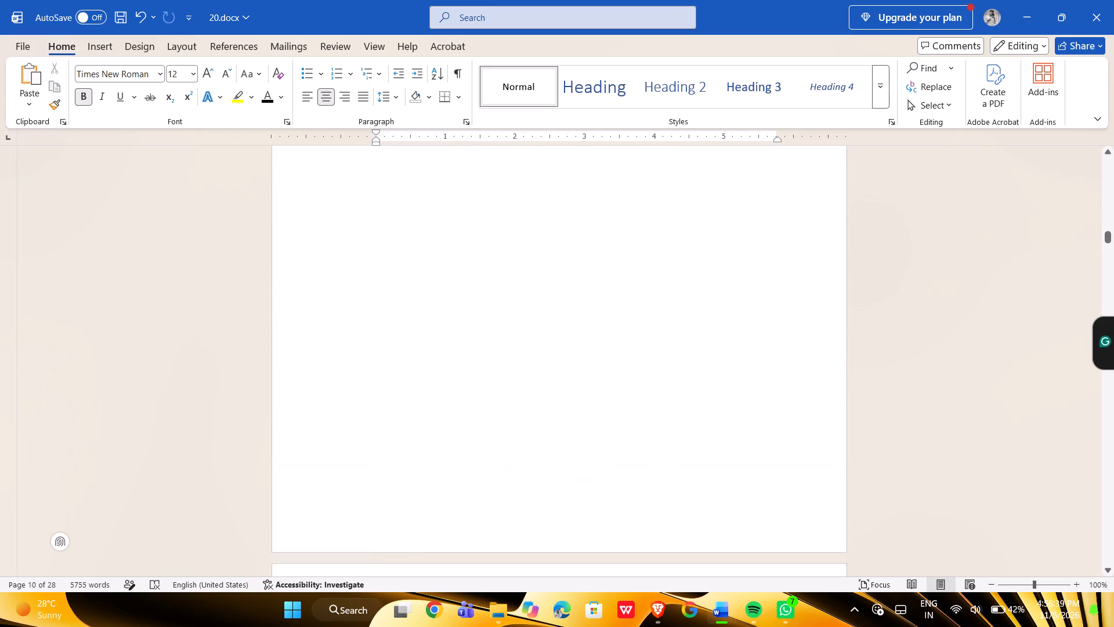
{"action": "scroll", "coordinate": [682, 241], "scroll_direction": "up", "scroll_amount": 17}
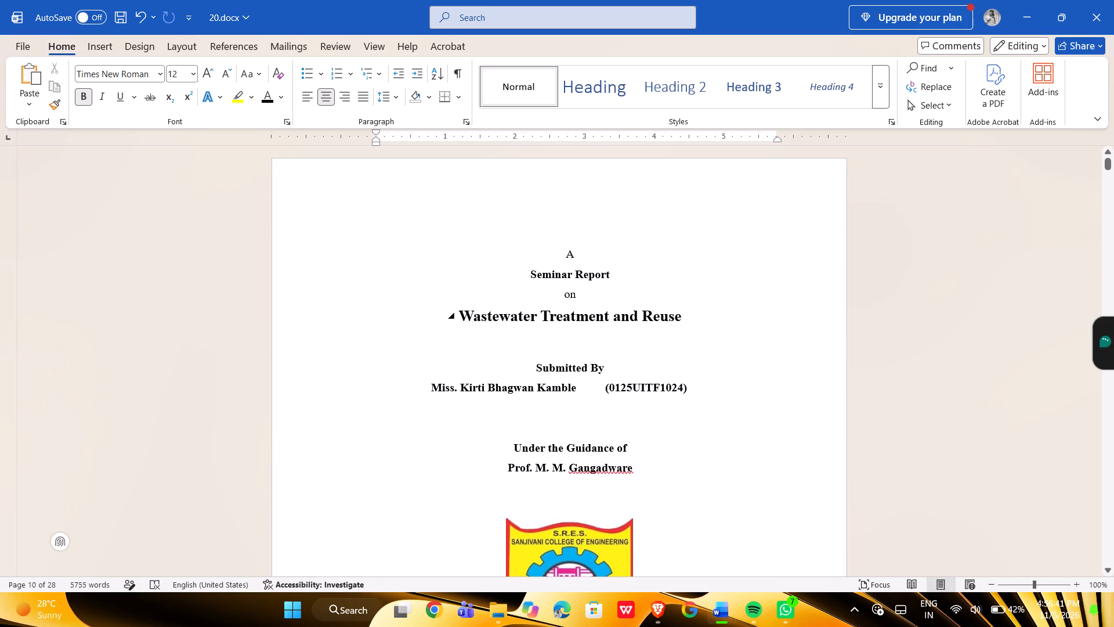
{"action": "scroll", "coordinate": [692, 316], "scroll_direction": "down", "scroll_amount": 2, "text": "ctrl"}
{"action": "scroll", "coordinate": [692, 316], "scroll_direction": "down", "scroll_amount": 2}
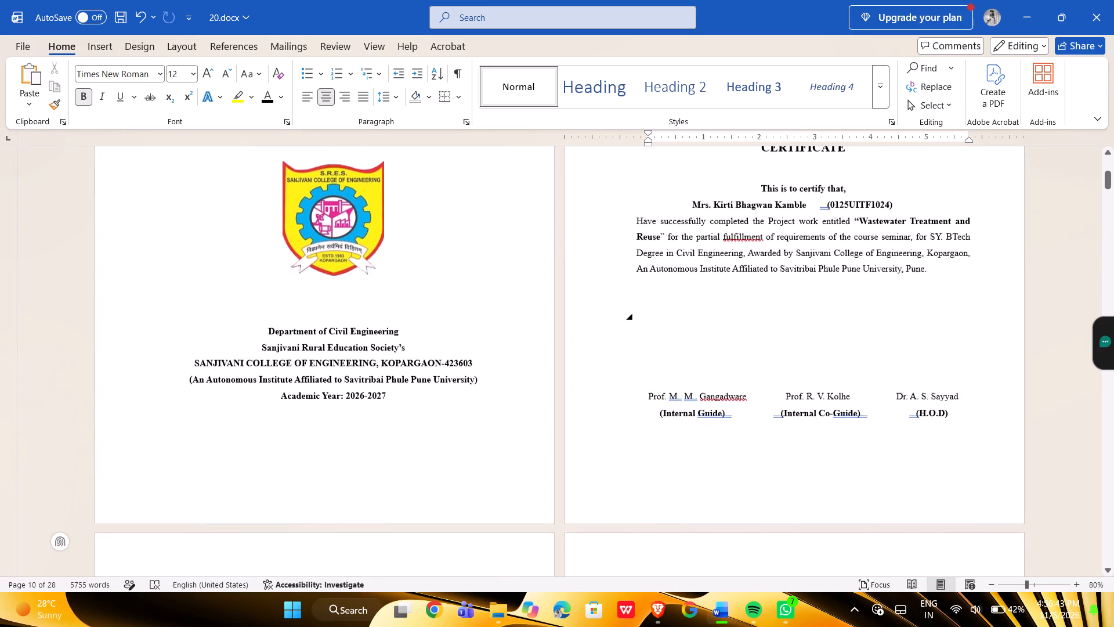
{"action": "scroll", "coordinate": [692, 316], "scroll_direction": "down", "scroll_amount": 5}
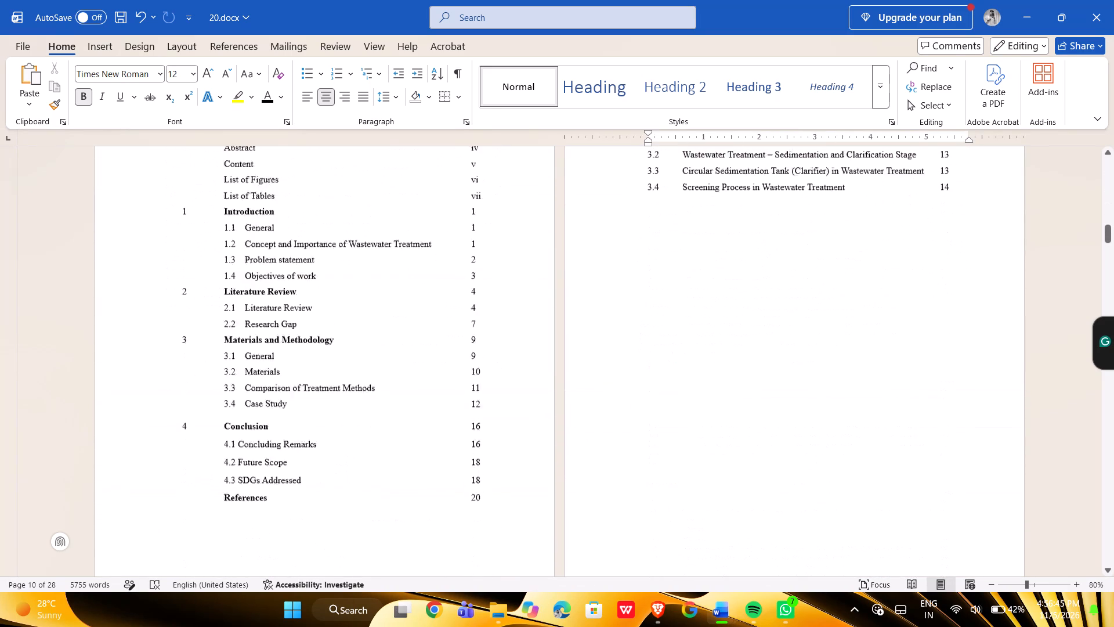
{"action": "scroll", "coordinate": [692, 316], "scroll_direction": "down", "scroll_amount": 4}
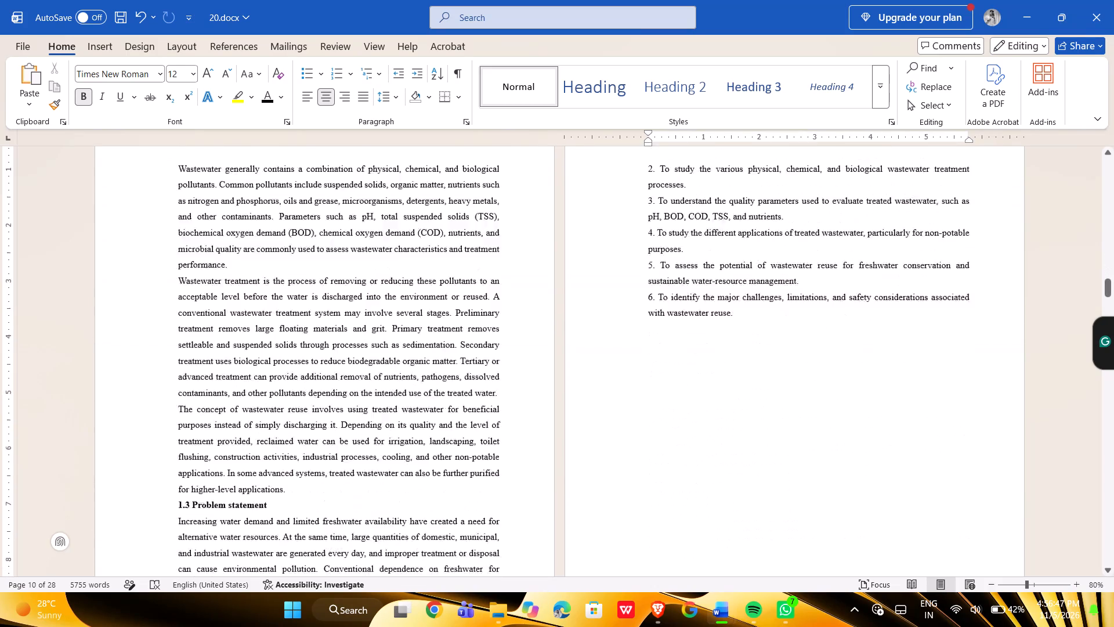
{"action": "scroll", "coordinate": [692, 316], "scroll_direction": "down", "scroll_amount": 8}
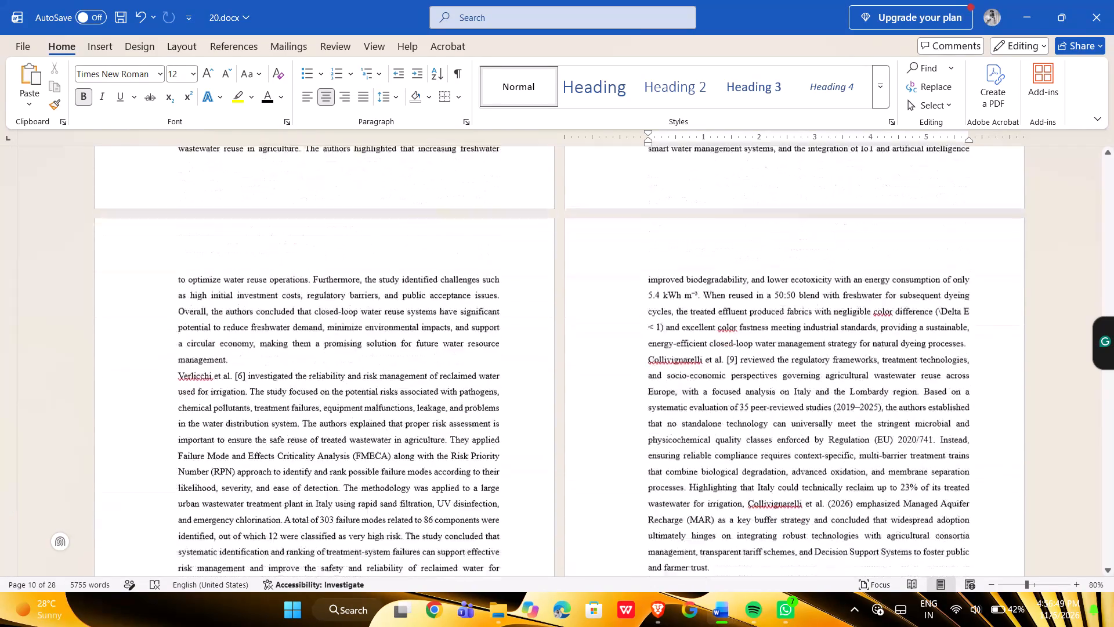
{"action": "scroll", "coordinate": [692, 316], "scroll_direction": "down", "scroll_amount": 9}
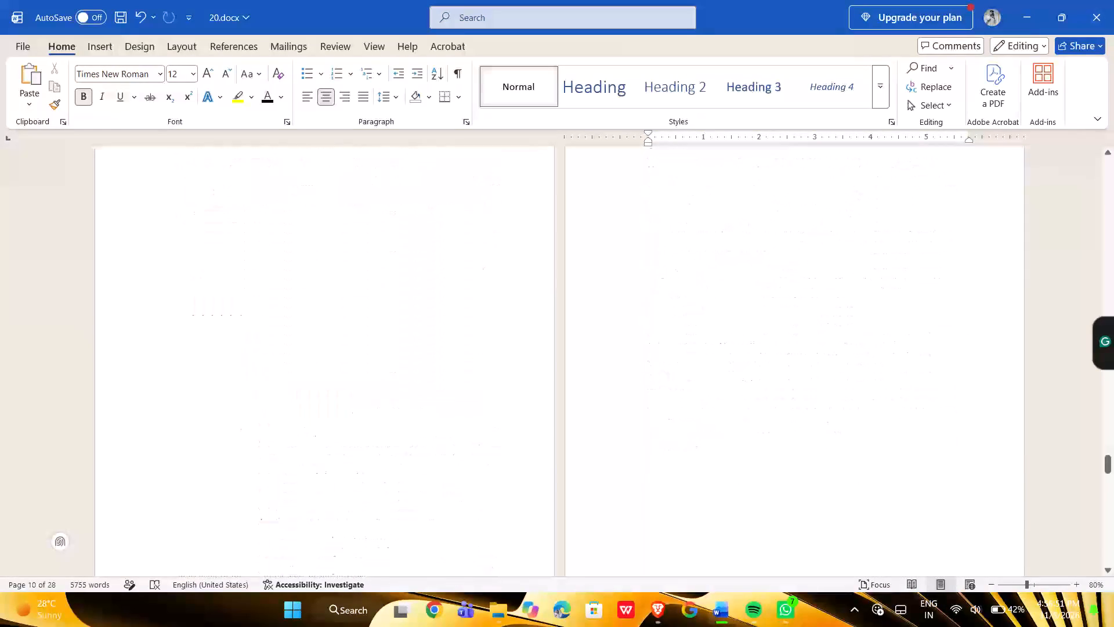
{"action": "scroll", "coordinate": [692, 316], "scroll_direction": "down", "scroll_amount": 3}
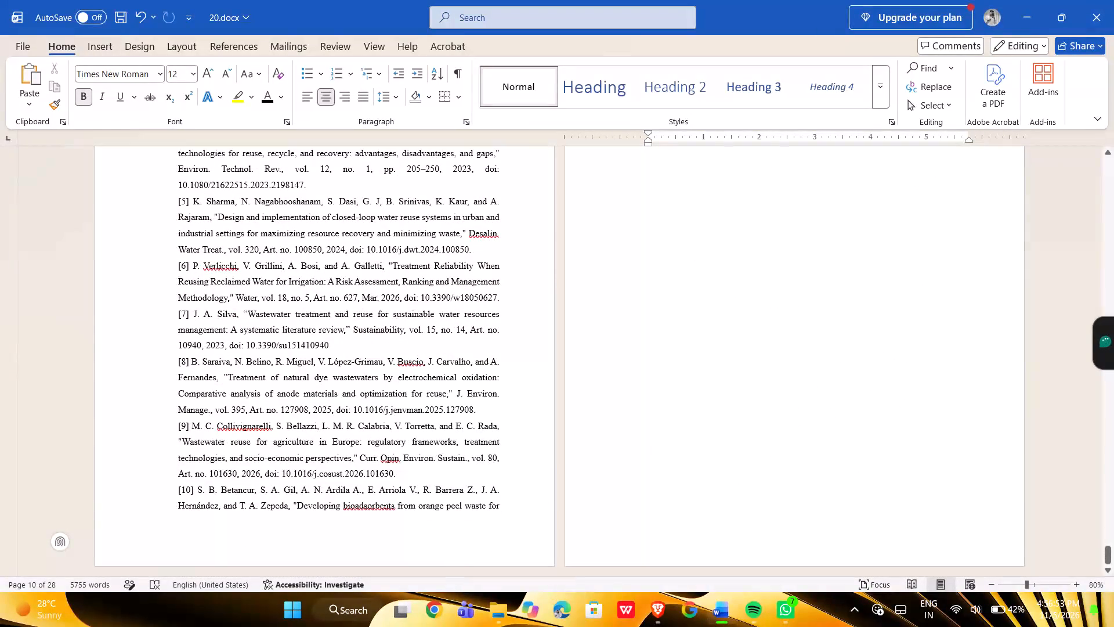
Select the whole document and insert bottom-of-page numbering in the Plain Number 2 style.
{"action": "key", "text": "ctrl+a"}
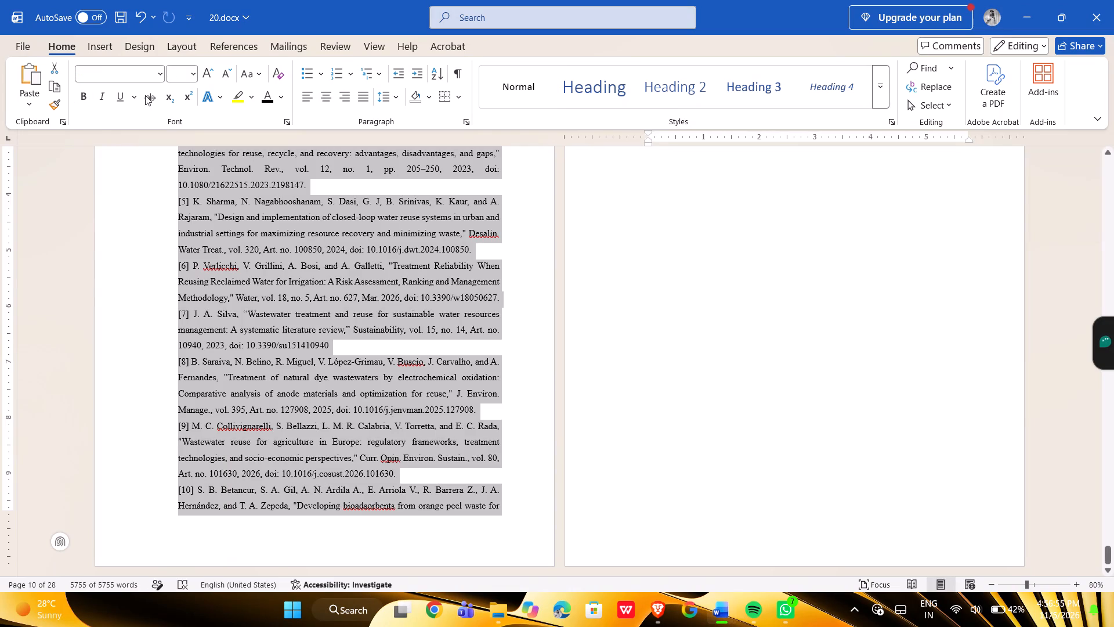
{"action": "left_click", "coordinate": [110, 37]}
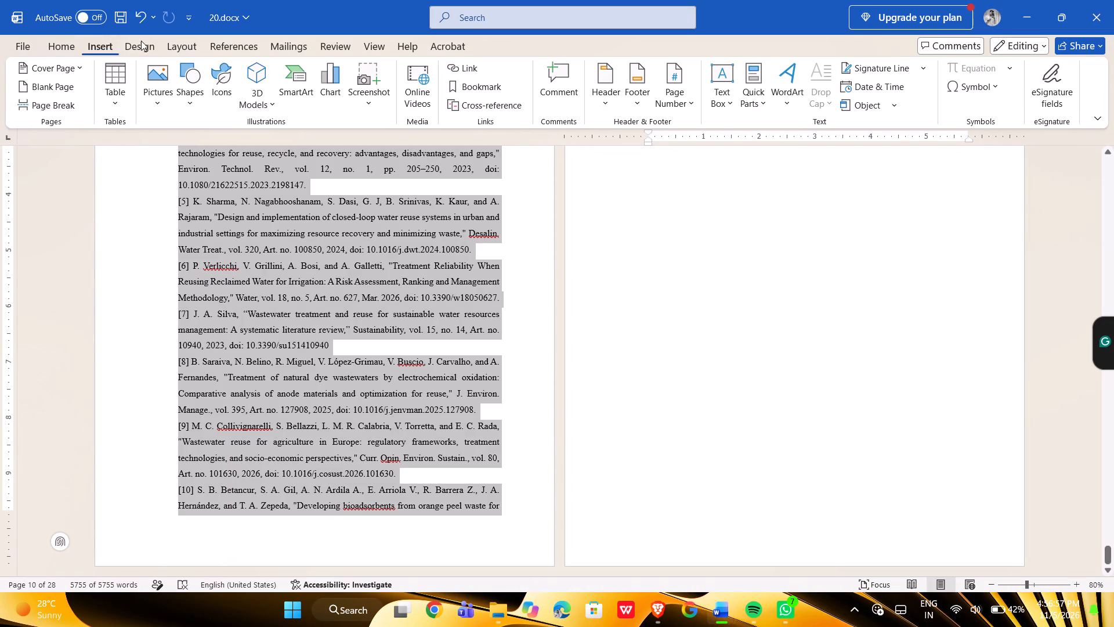
{"action": "left_click", "coordinate": [677, 106]}
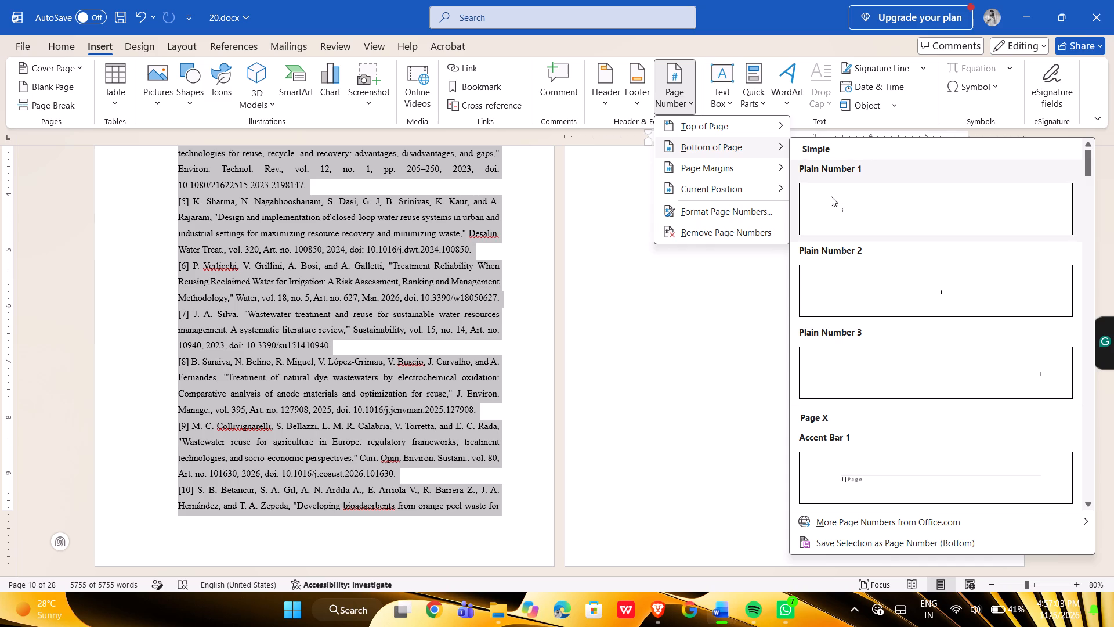
{"action": "left_click", "coordinate": [878, 293]}
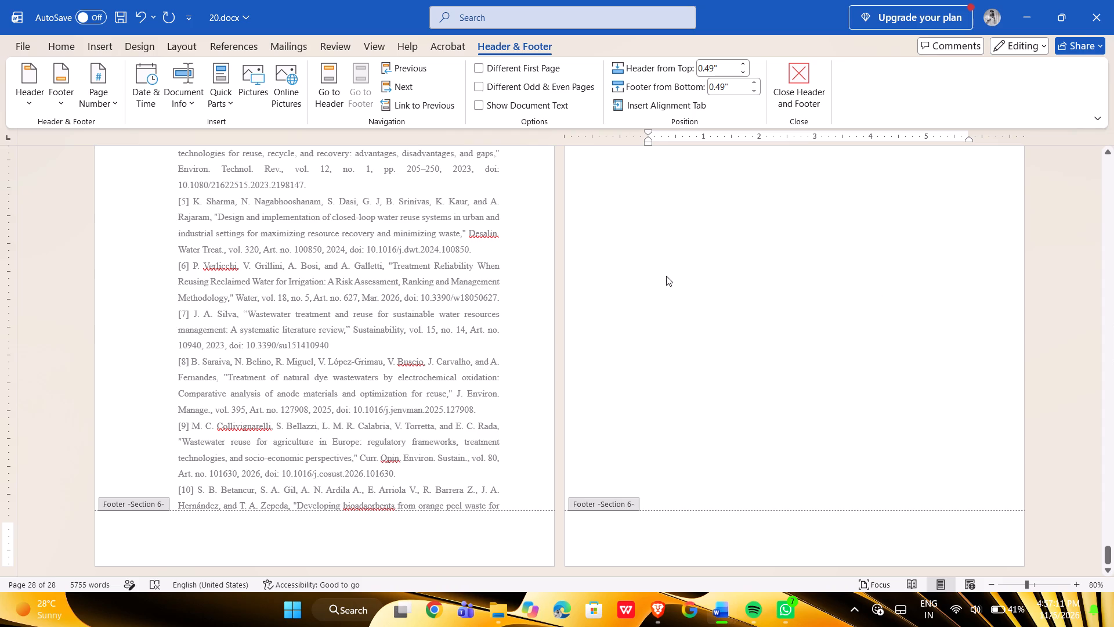
Insert Plain Number 2 page numbers at the bottom of the Section 6 pages and return to the body text.
{"action": "scroll", "coordinate": [666, 276], "scroll_direction": "up", "scroll_amount": 3}
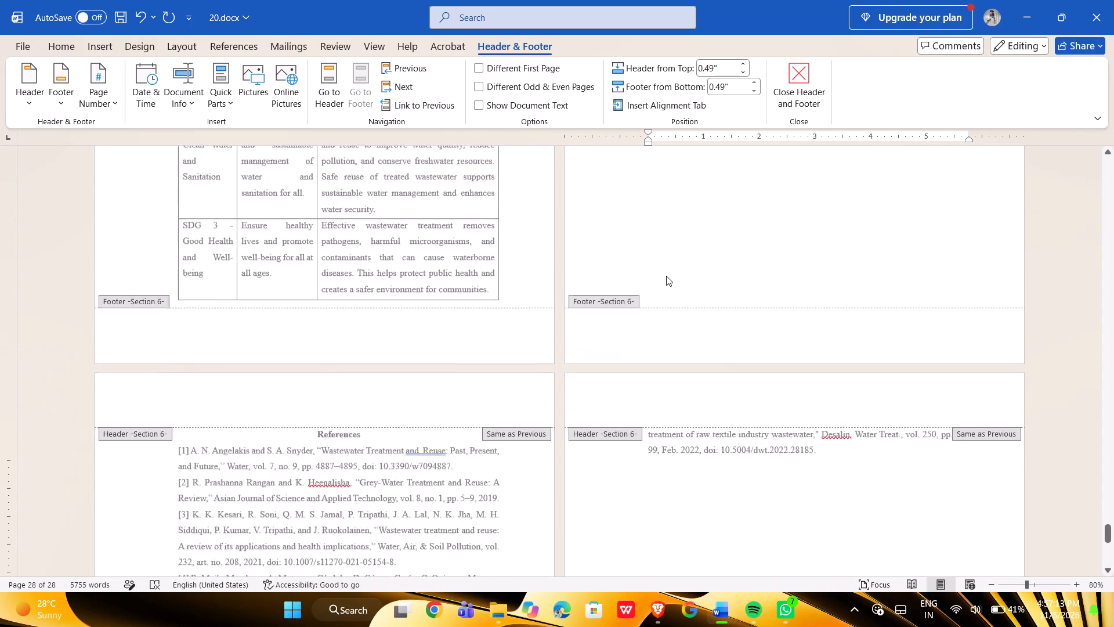
{"action": "scroll", "coordinate": [666, 276], "scroll_direction": "up", "scroll_amount": 3}
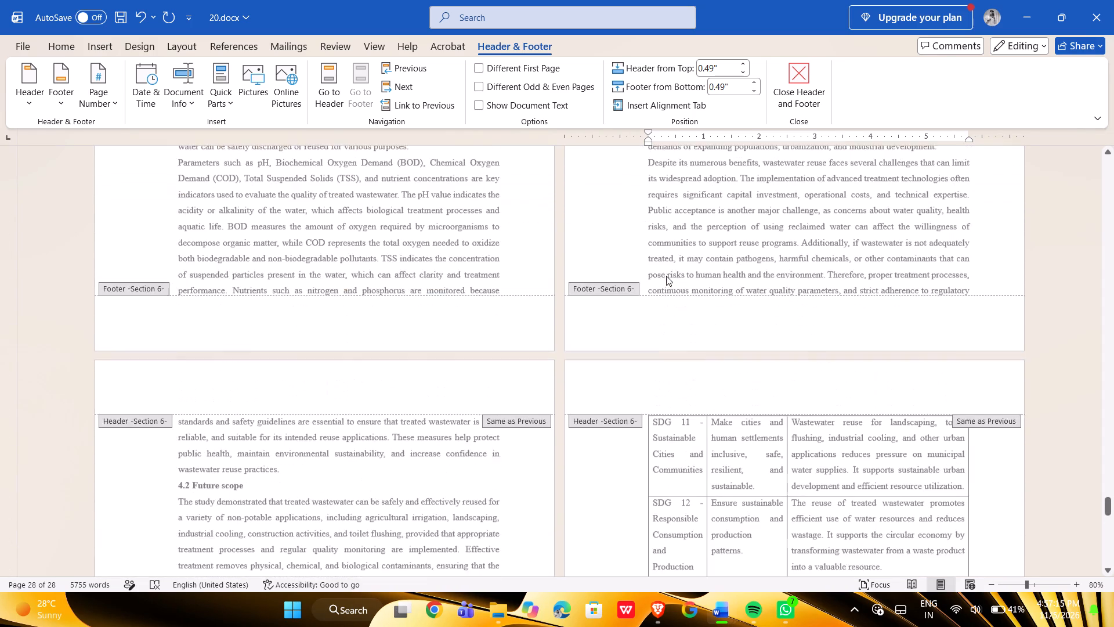
{"action": "scroll", "coordinate": [666, 276], "scroll_direction": "up", "scroll_amount": 1}
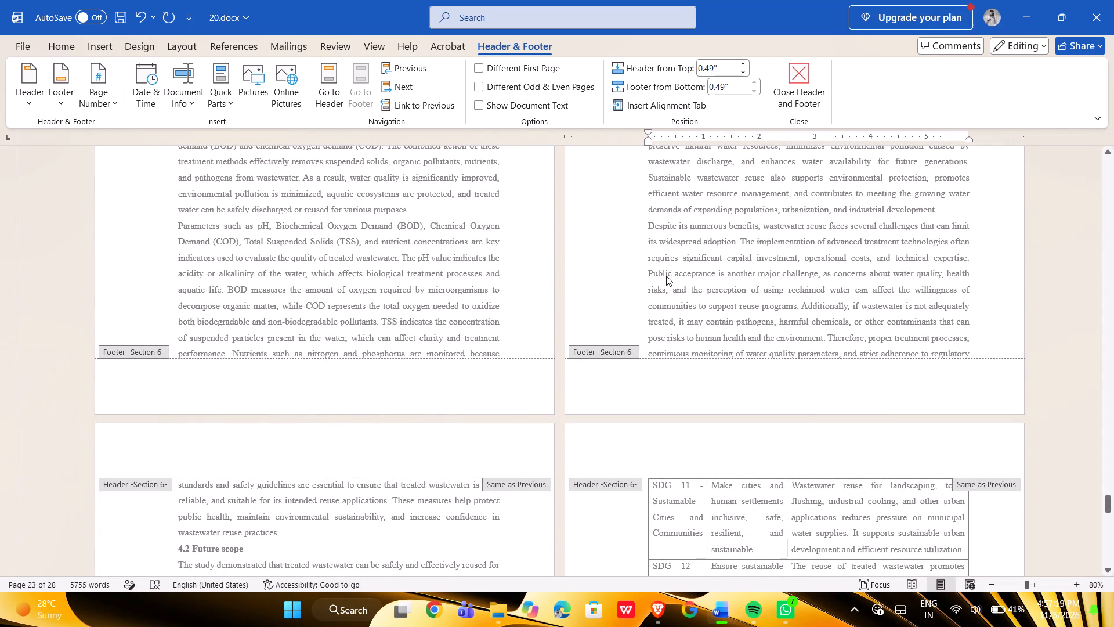
{"action": "scroll", "coordinate": [666, 276], "scroll_direction": "up", "scroll_amount": 1}
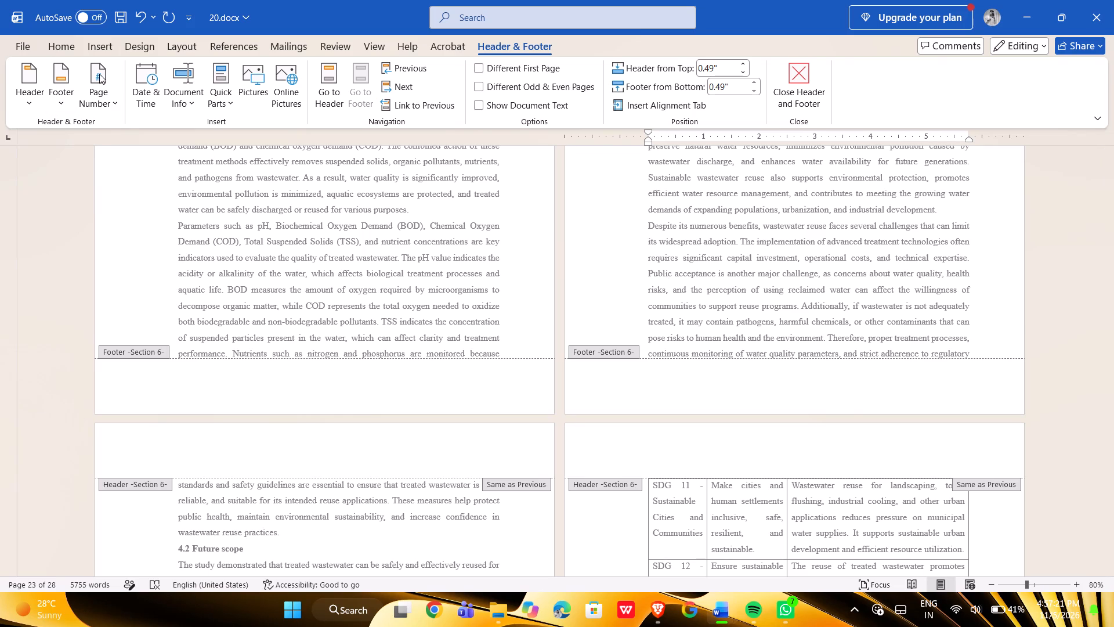
{"action": "left_click", "coordinate": [99, 74]}
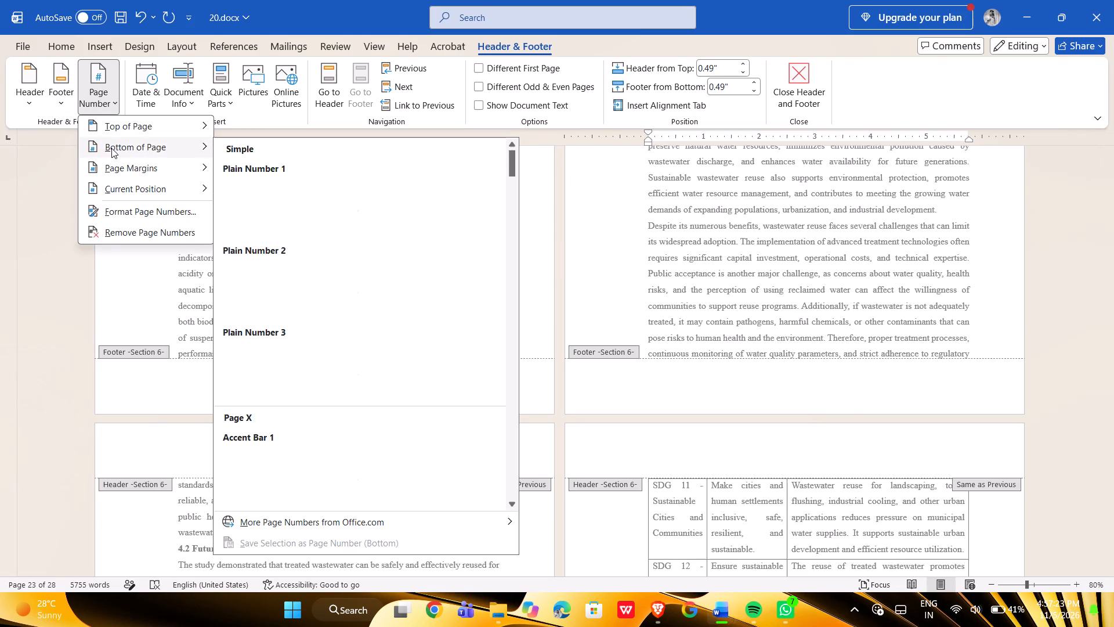
{"action": "left_click", "coordinate": [111, 148]}
{"action": "left_click", "coordinate": [350, 310]}
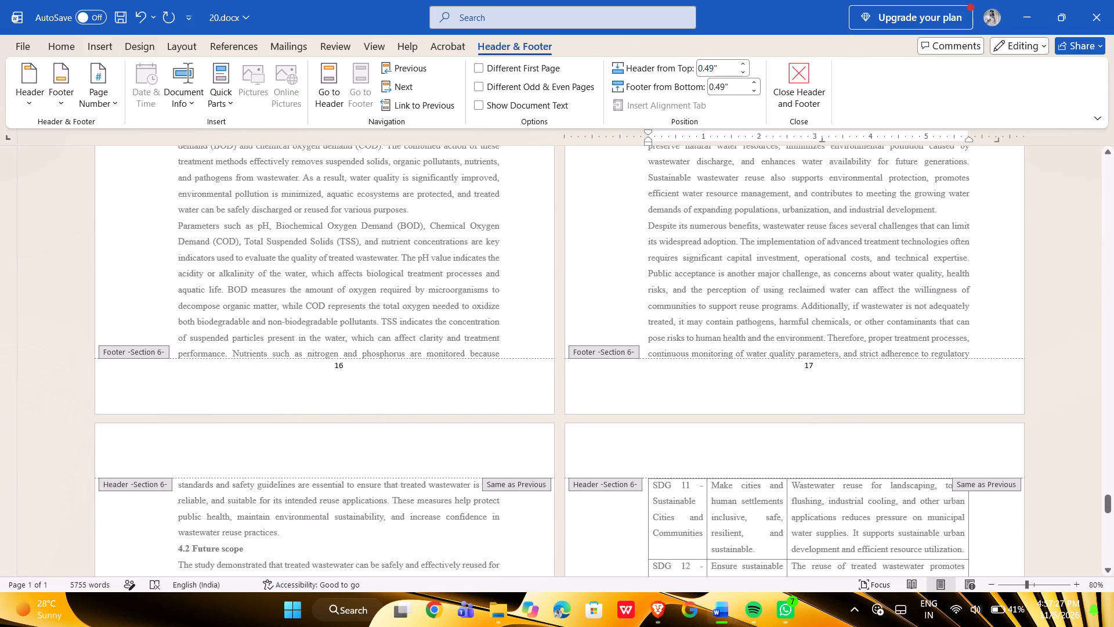
{"action": "scroll", "coordinate": [385, 419], "scroll_direction": "down", "scroll_amount": 4}
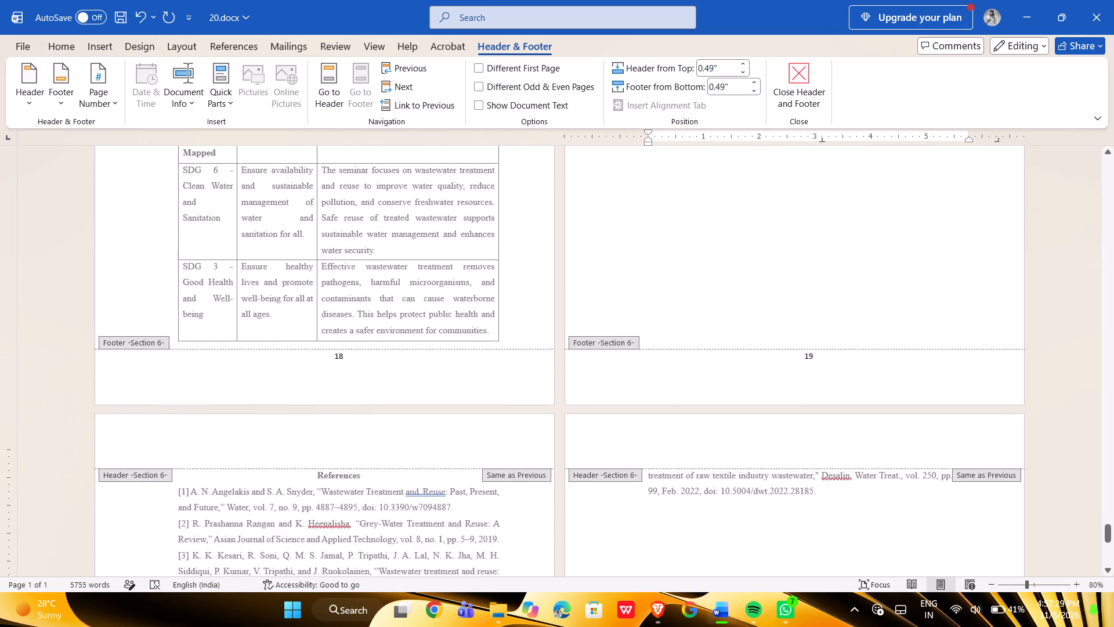
{"action": "scroll", "coordinate": [385, 419], "scroll_direction": "down", "scroll_amount": 3}
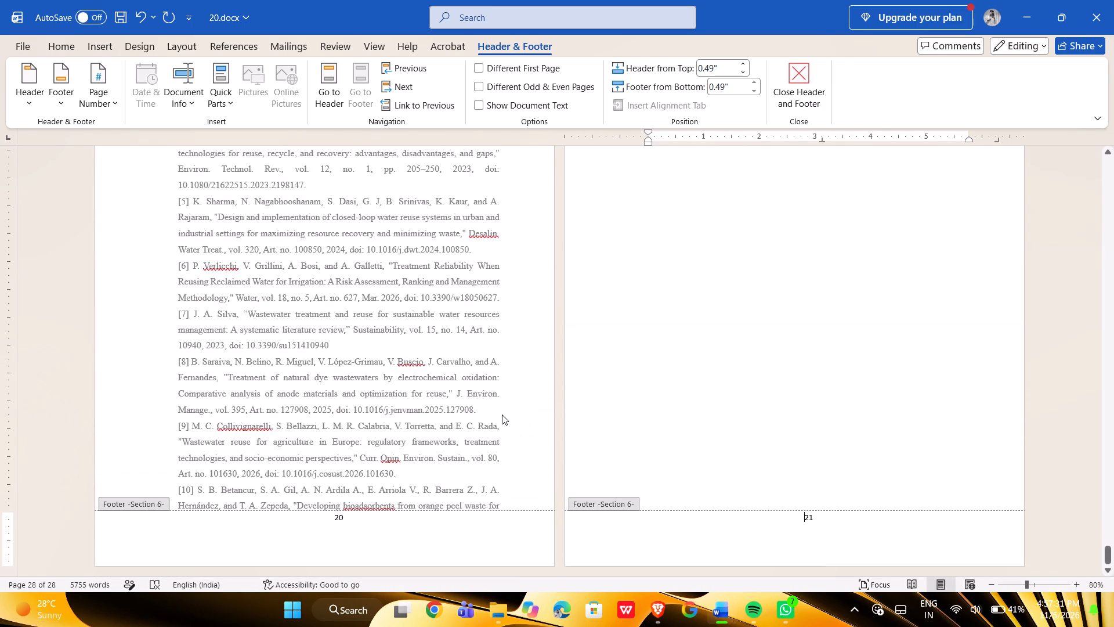
{"action": "left_click", "coordinate": [793, 469]}
{"action": "triple_click", "coordinate": [793, 469]}
{"action": "left_click", "coordinate": [793, 469]}
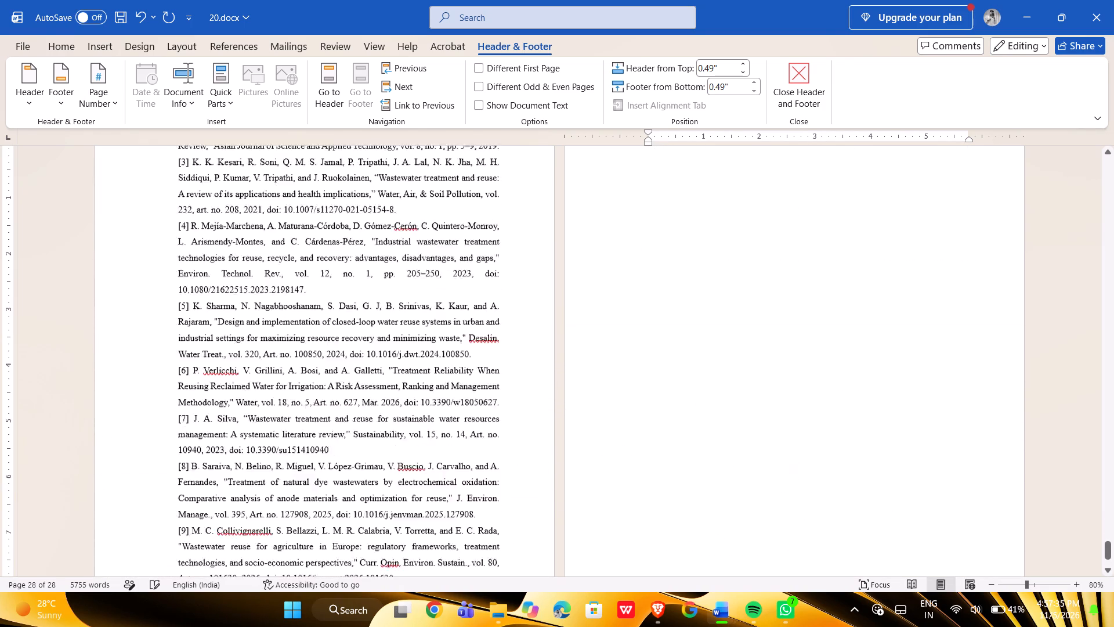
Check the page numbers at the foot of the pages from the References back to Chapter 1.
{"action": "scroll", "coordinate": [793, 469], "scroll_direction": "down", "scroll_amount": 4}
{"action": "scroll", "coordinate": [793, 469], "scroll_direction": "up", "scroll_amount": 1}
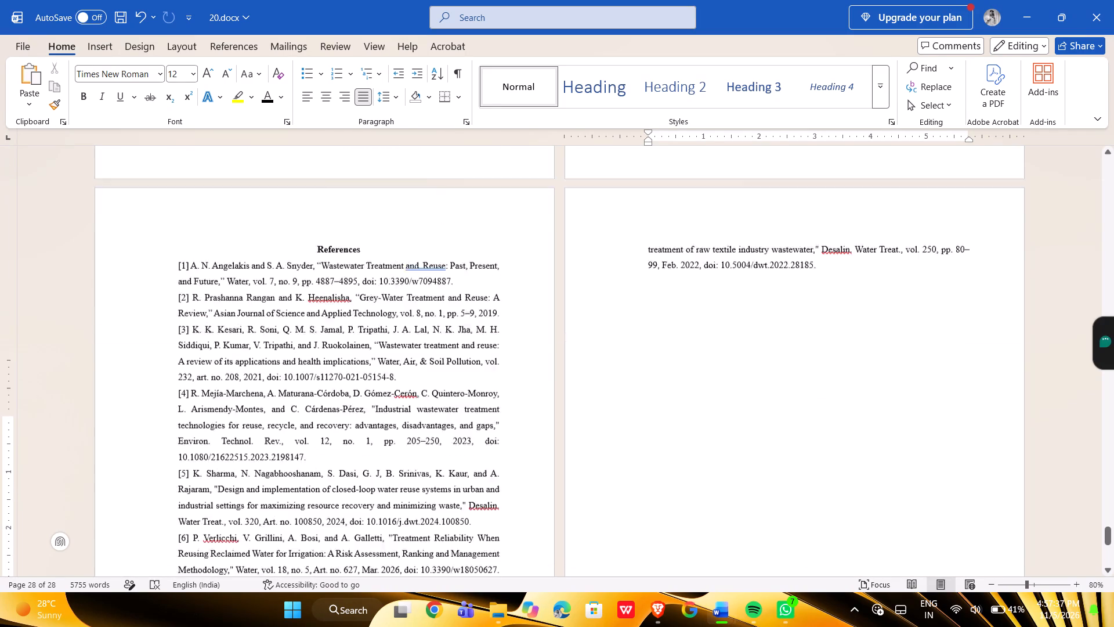
{"action": "scroll", "coordinate": [793, 469], "scroll_direction": "up", "scroll_amount": 5}
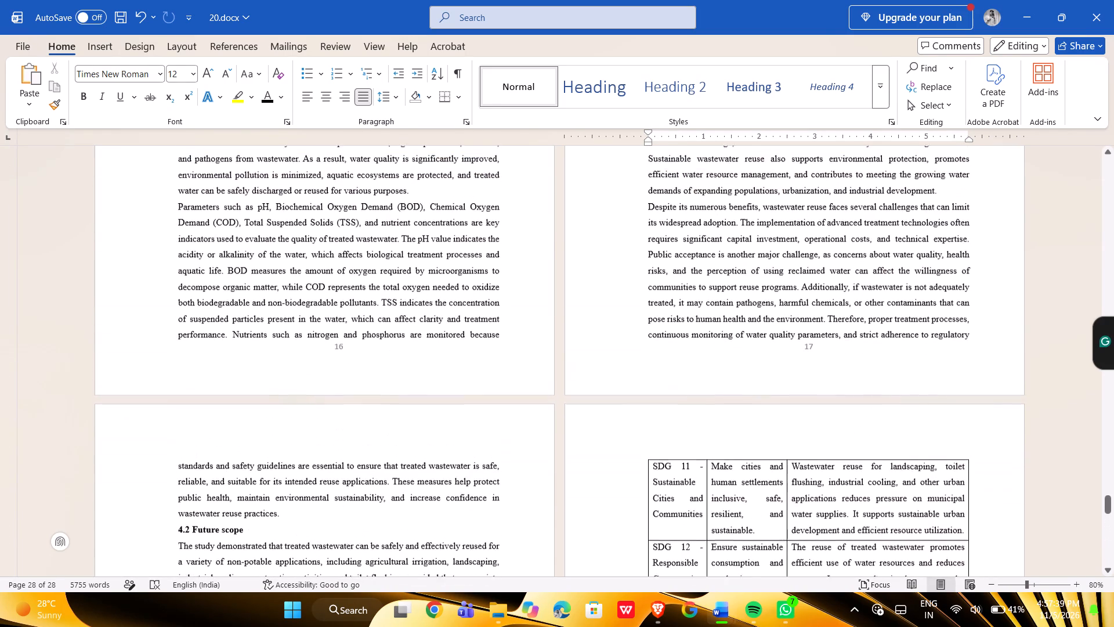
{"action": "scroll", "coordinate": [793, 469], "scroll_direction": "up", "scroll_amount": 4}
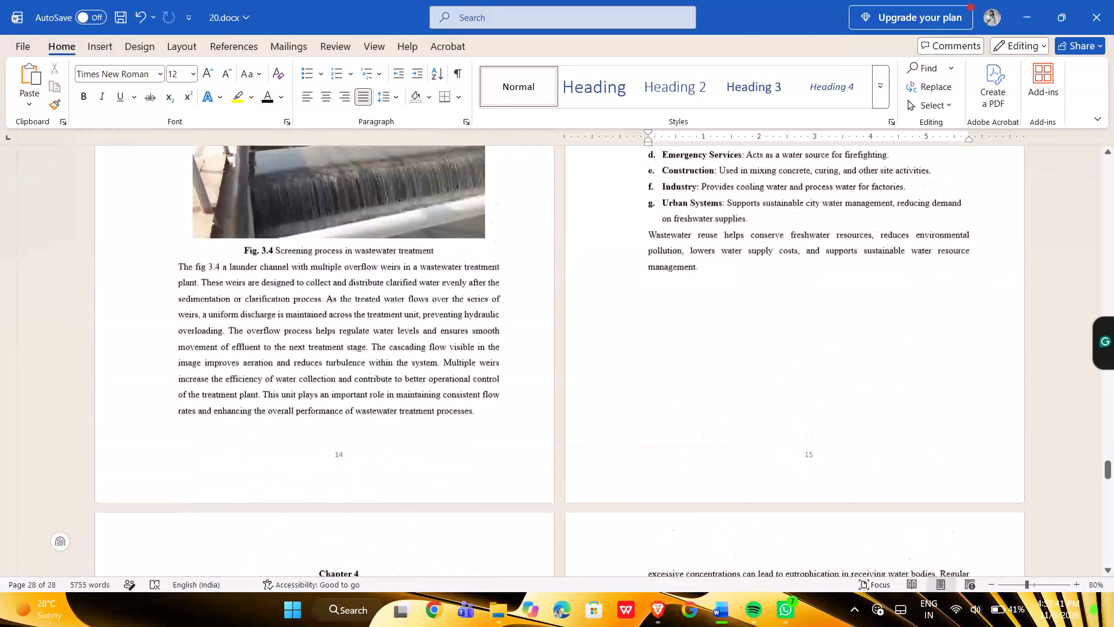
{"action": "scroll", "coordinate": [793, 469], "scroll_direction": "up", "scroll_amount": 5}
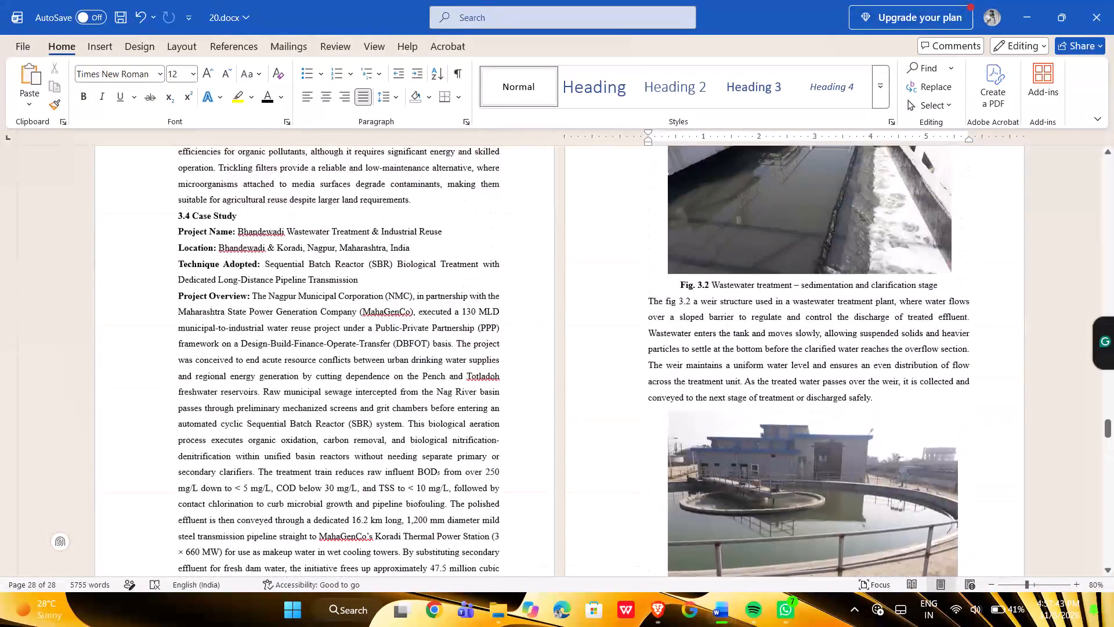
{"action": "scroll", "coordinate": [793, 469], "scroll_direction": "up", "scroll_amount": 5}
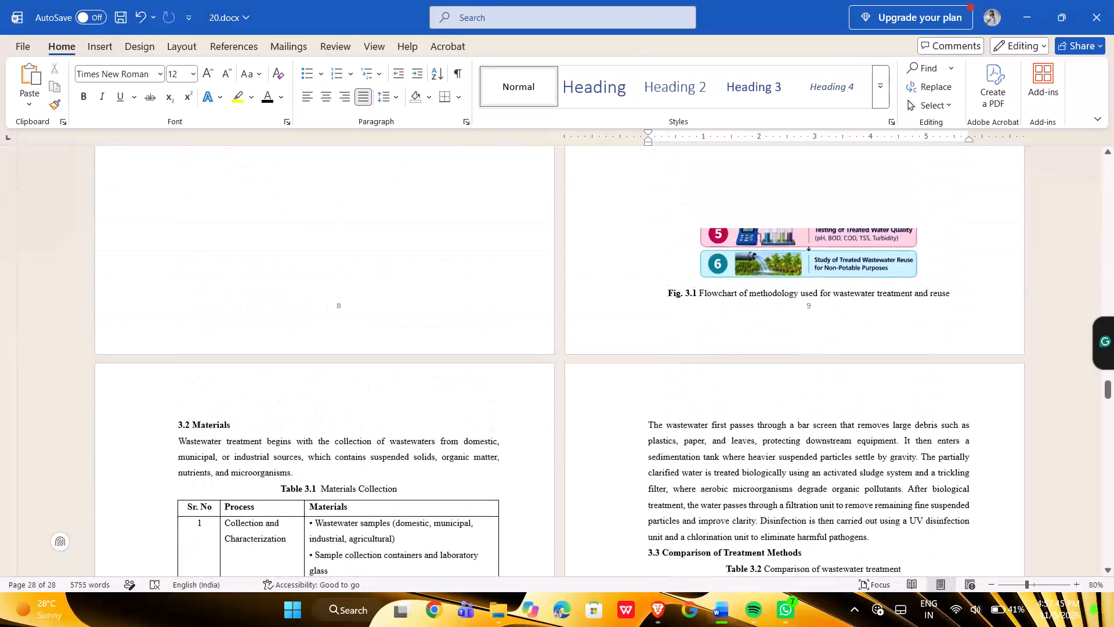
{"action": "scroll", "coordinate": [793, 469], "scroll_direction": "up", "scroll_amount": 7}
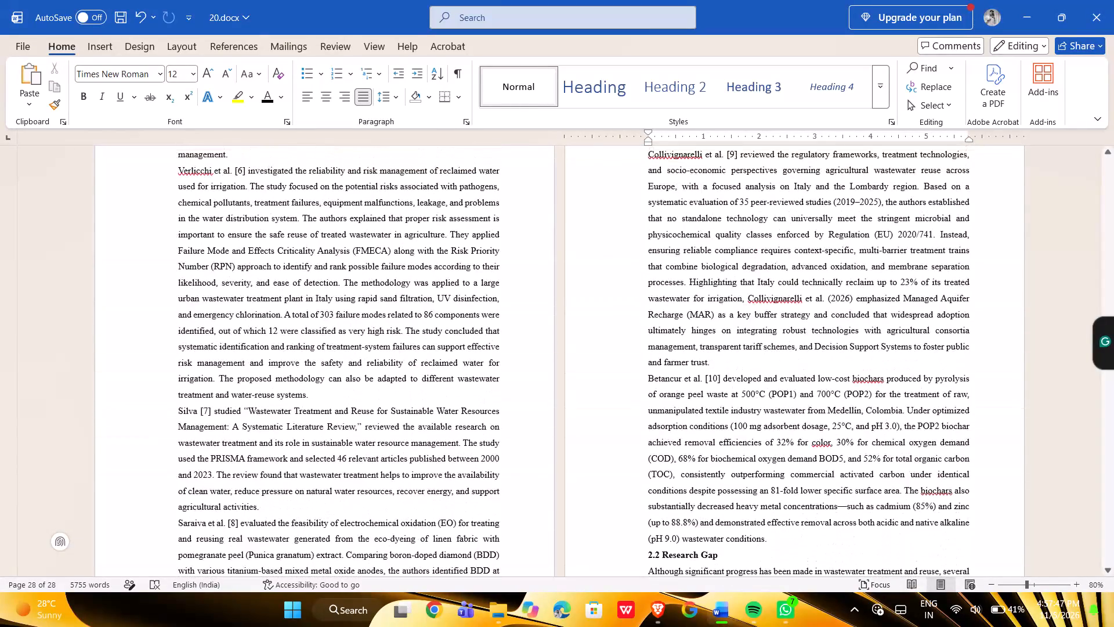
{"action": "scroll", "coordinate": [793, 469], "scroll_direction": "up", "scroll_amount": 5}
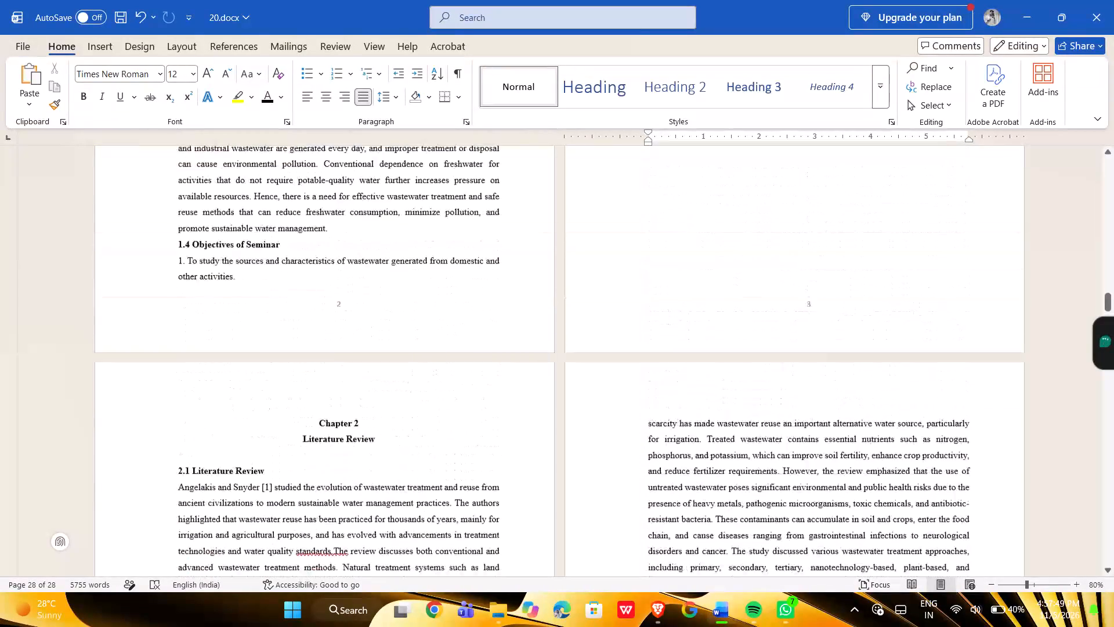
{"action": "scroll", "coordinate": [793, 469], "scroll_direction": "up", "scroll_amount": 6}
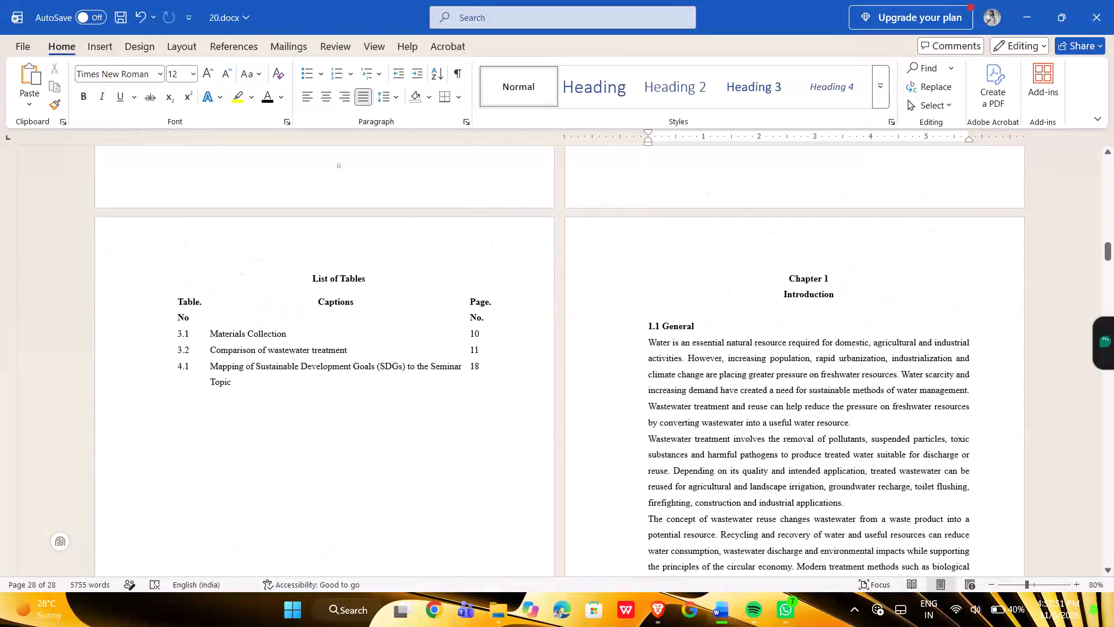
Examine the footer page numbers and listed page numbers on the Content, List of Figures and List of Tables pages.
{"action": "scroll", "coordinate": [793, 469], "scroll_direction": "up", "scroll_amount": 1}
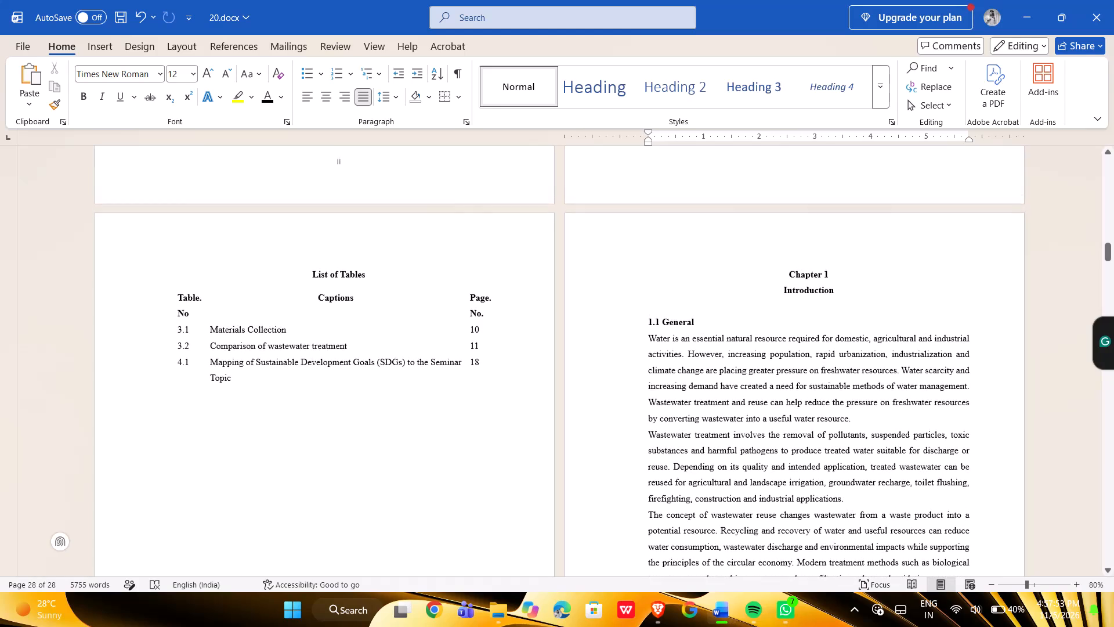
{"action": "scroll", "coordinate": [793, 469], "scroll_direction": "up", "scroll_amount": 1}
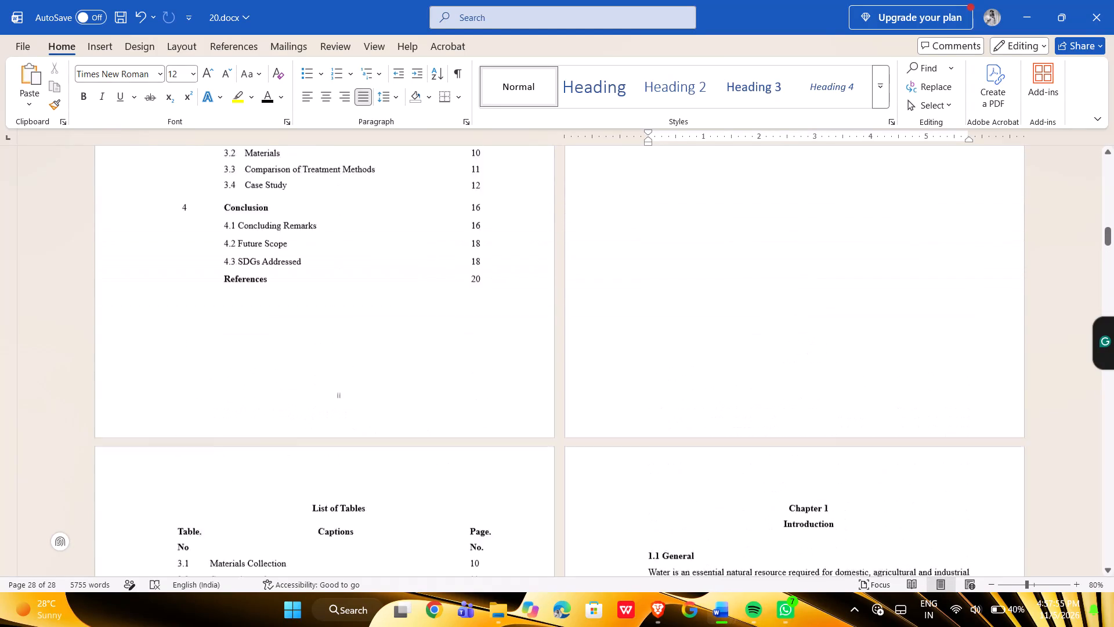
{"action": "scroll", "coordinate": [793, 469], "scroll_direction": "up", "scroll_amount": 1}
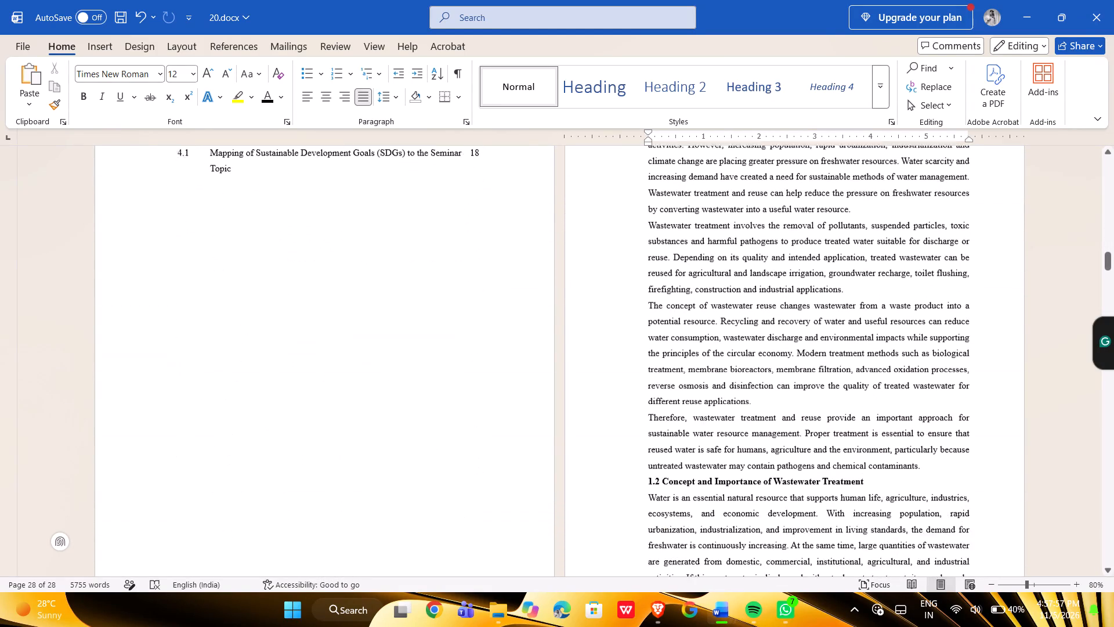
{"action": "scroll", "coordinate": [793, 469], "scroll_direction": "up", "scroll_amount": 1}
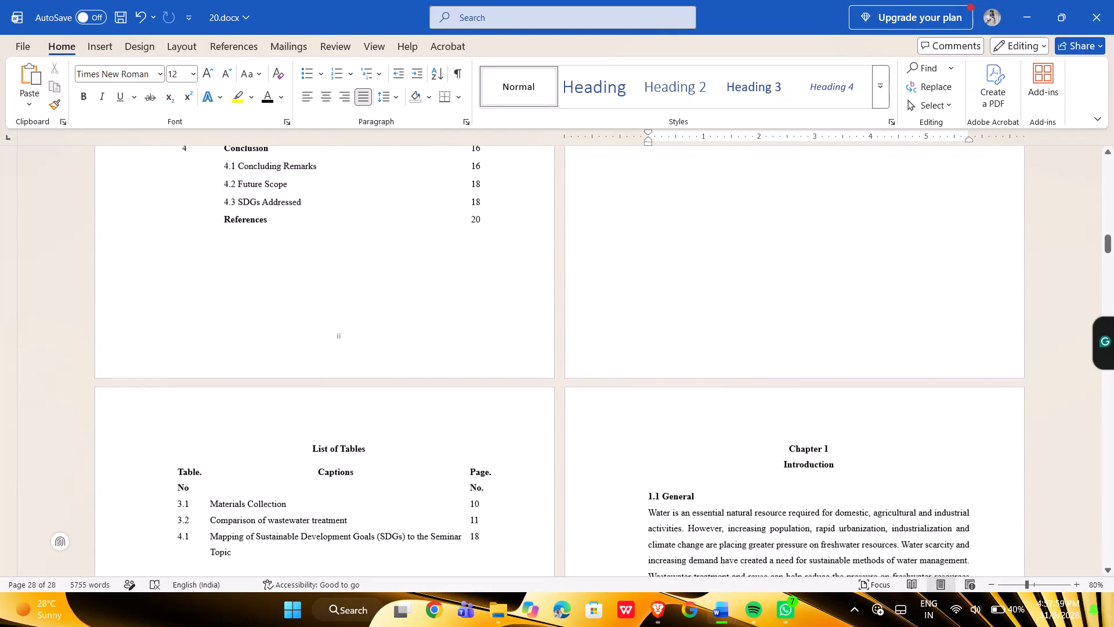
{"action": "scroll", "coordinate": [793, 469], "scroll_direction": "up", "scroll_amount": 3}
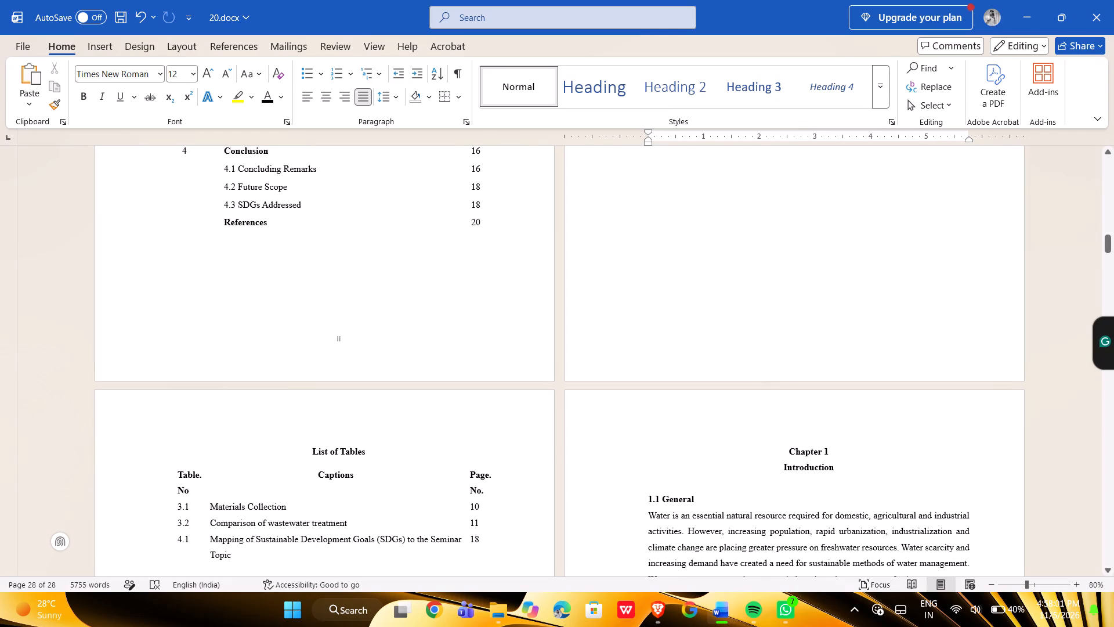
{"action": "scroll", "coordinate": [793, 469], "scroll_direction": "up", "scroll_amount": 4}
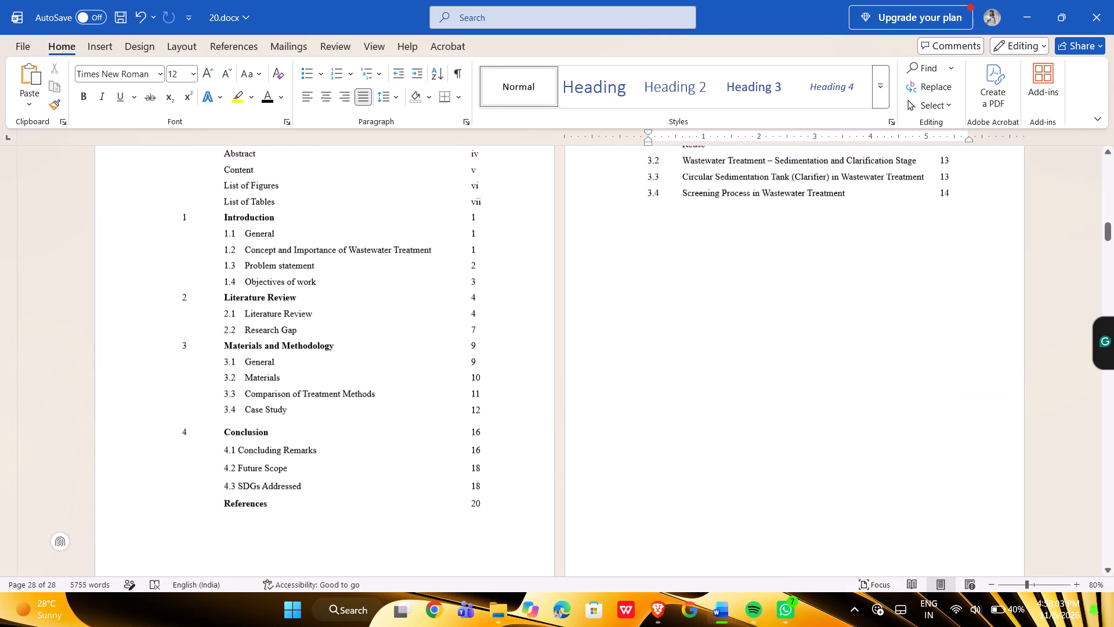
{"action": "scroll", "coordinate": [793, 469], "scroll_direction": "up", "scroll_amount": 2}
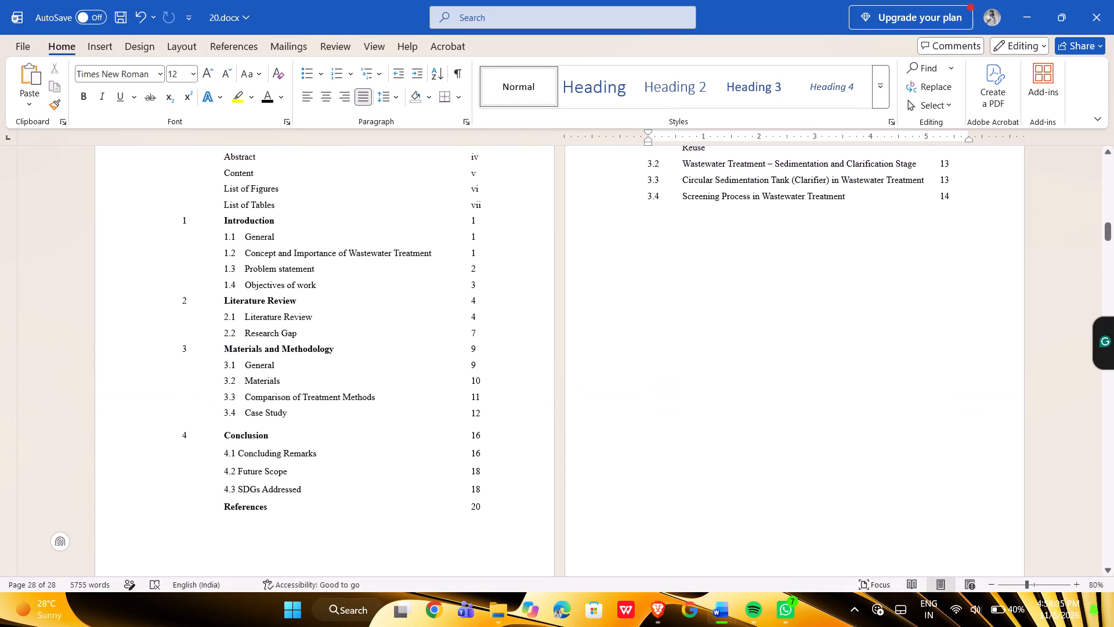
{"action": "scroll", "coordinate": [793, 469], "scroll_direction": "up", "scroll_amount": 2}
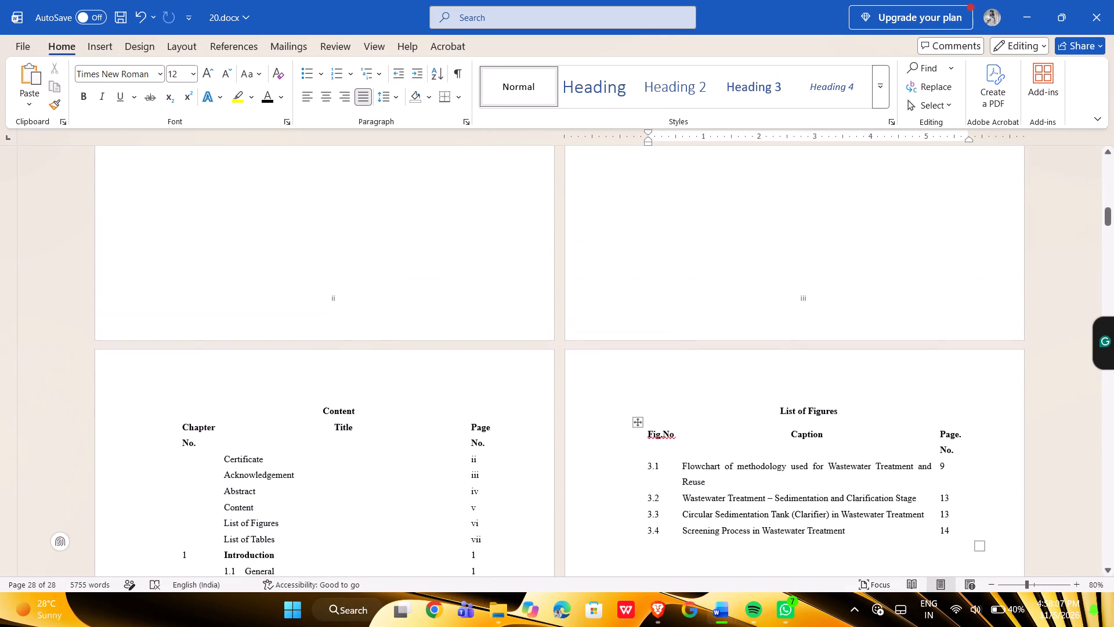
Examine the footer page numbering on the Certificate, Acknowledgement and Abstract pages.
{"action": "scroll", "coordinate": [793, 469], "scroll_direction": "up", "scroll_amount": 3}
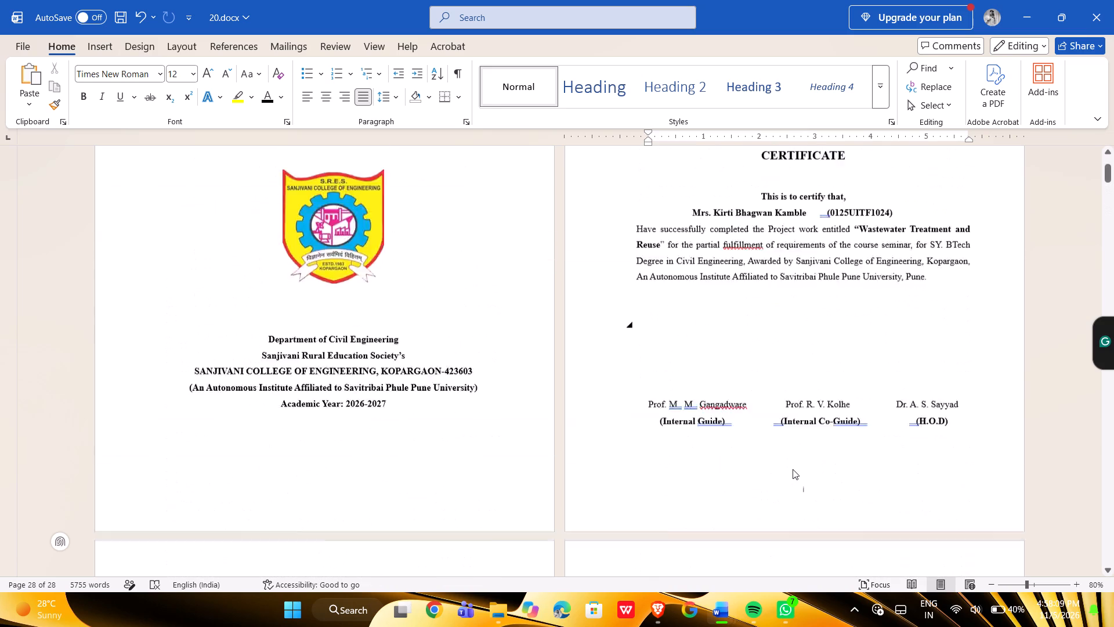
{"action": "scroll", "coordinate": [793, 469], "scroll_direction": "down", "scroll_amount": 1}
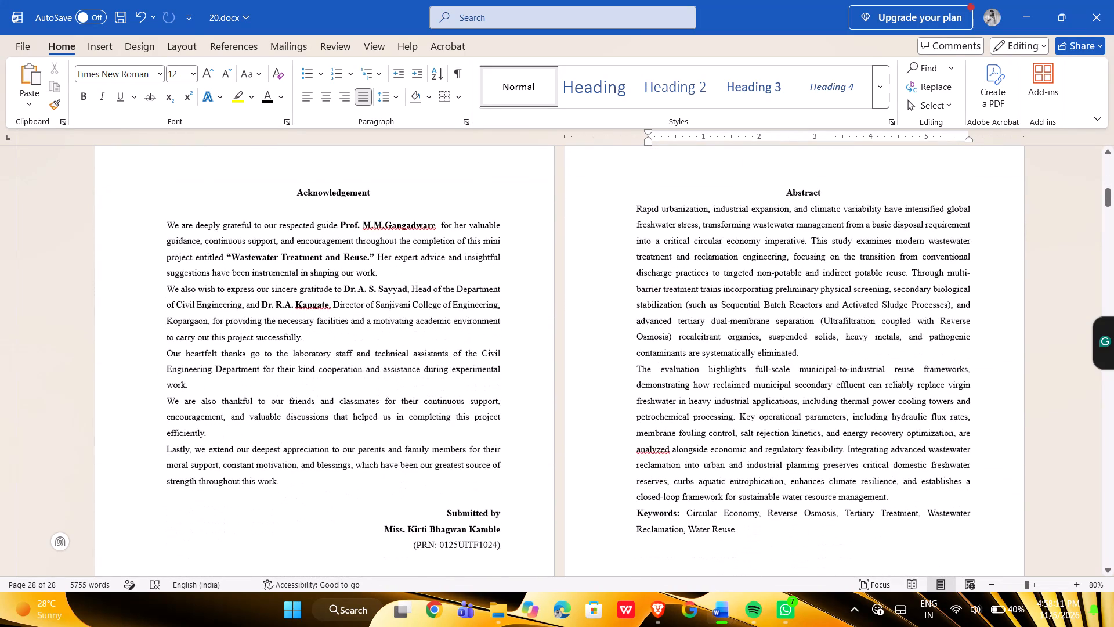
{"action": "scroll", "coordinate": [793, 469], "scroll_direction": "down", "scroll_amount": 1}
{"action": "scroll", "coordinate": [793, 469], "scroll_direction": "up", "scroll_amount": 1}
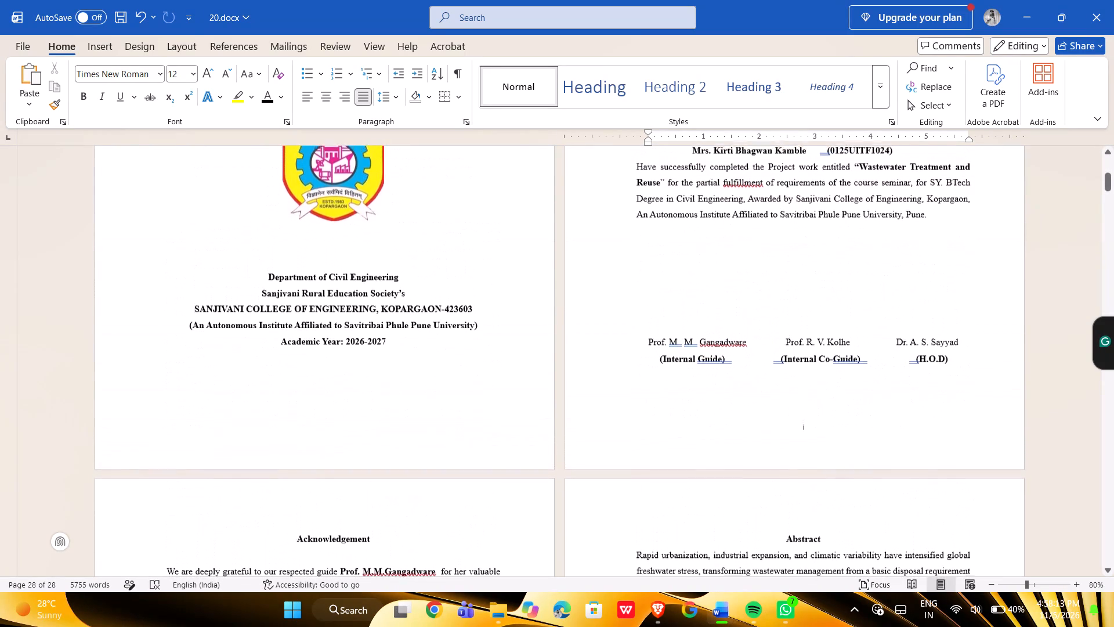
{"action": "scroll", "coordinate": [793, 469], "scroll_direction": "up", "scroll_amount": 4}
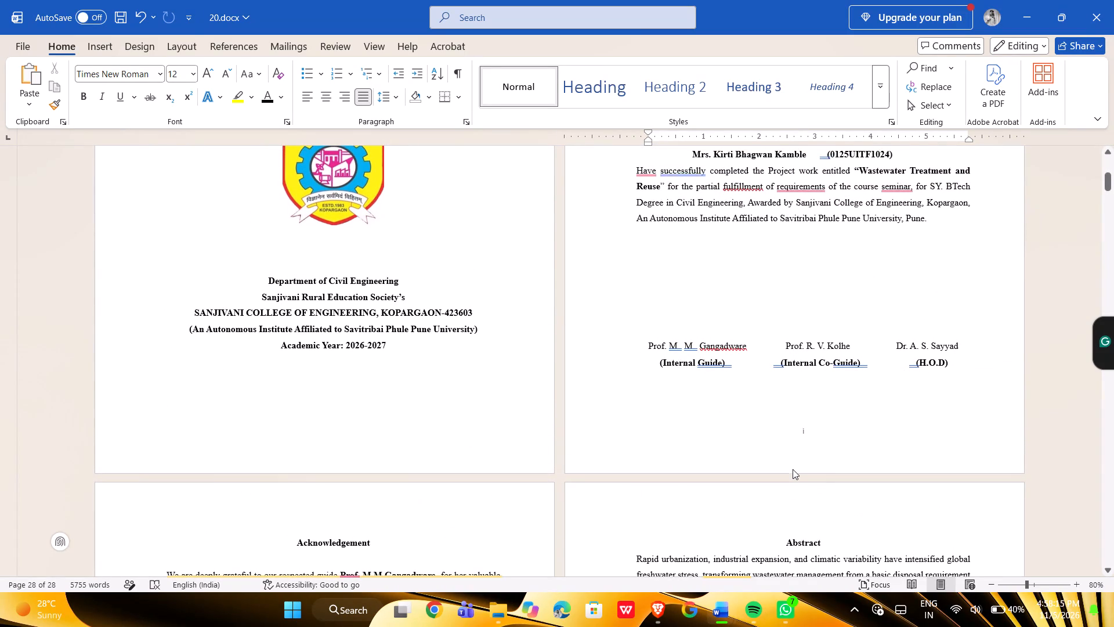
{"action": "scroll", "coordinate": [793, 469], "scroll_direction": "up", "scroll_amount": 2}
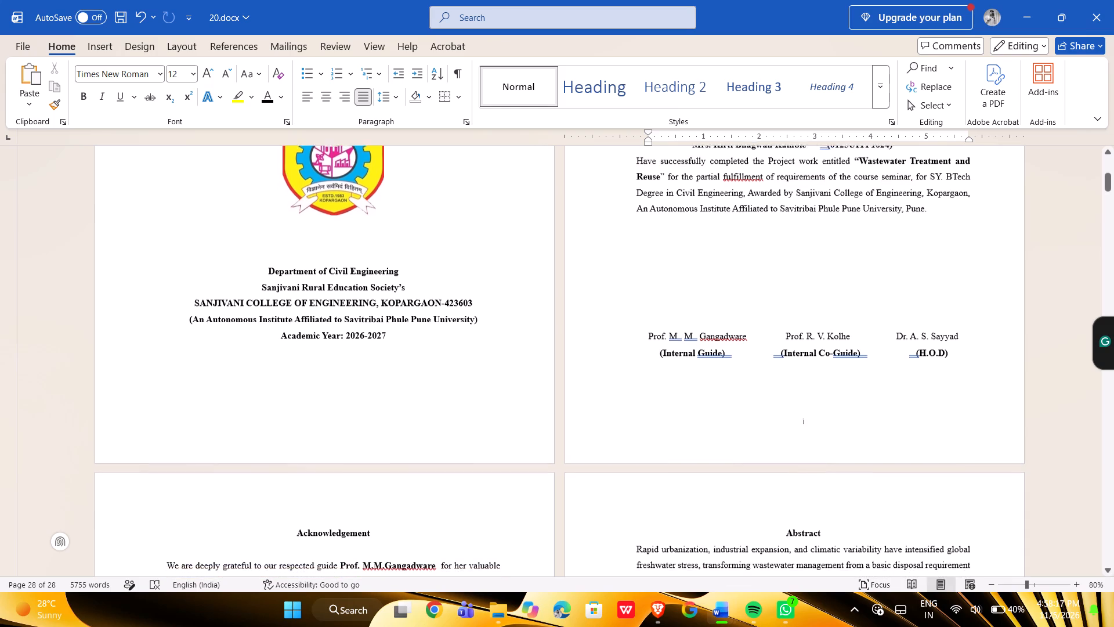
{"action": "scroll", "coordinate": [793, 469], "scroll_direction": "up", "scroll_amount": 4}
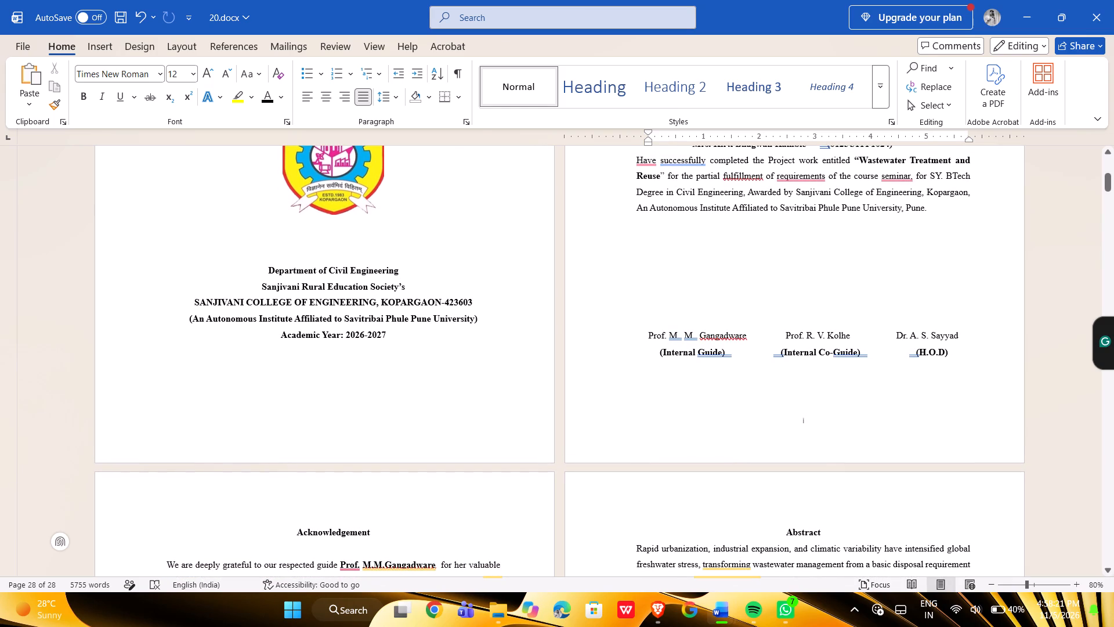
{"action": "scroll", "coordinate": [793, 469], "scroll_direction": "up", "scroll_amount": 2}
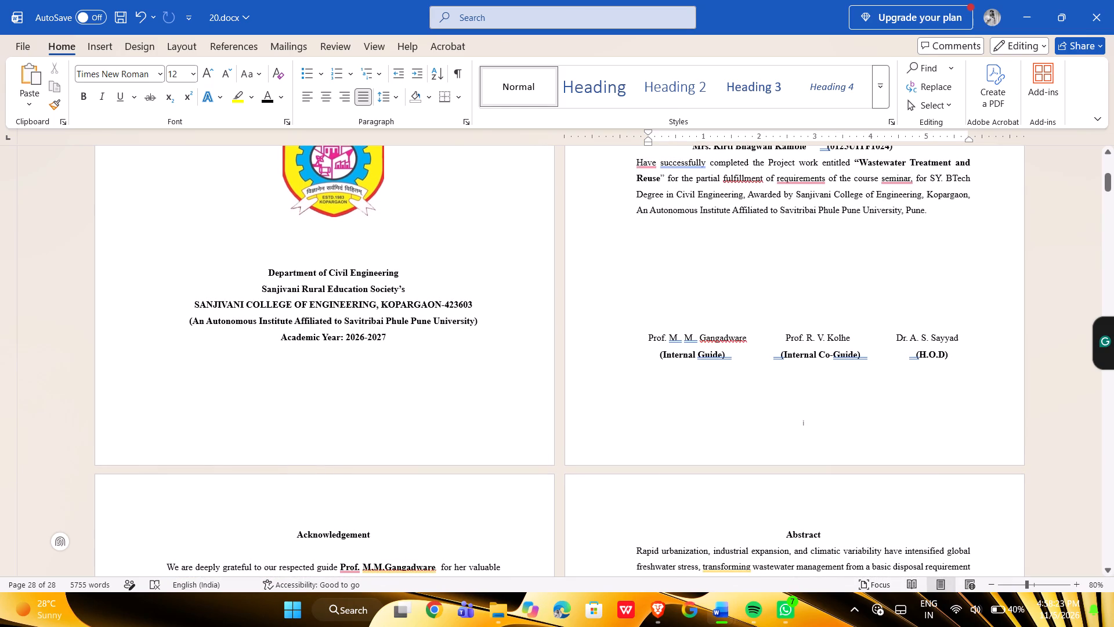
{"action": "scroll", "coordinate": [793, 469], "scroll_direction": "up", "scroll_amount": 3}
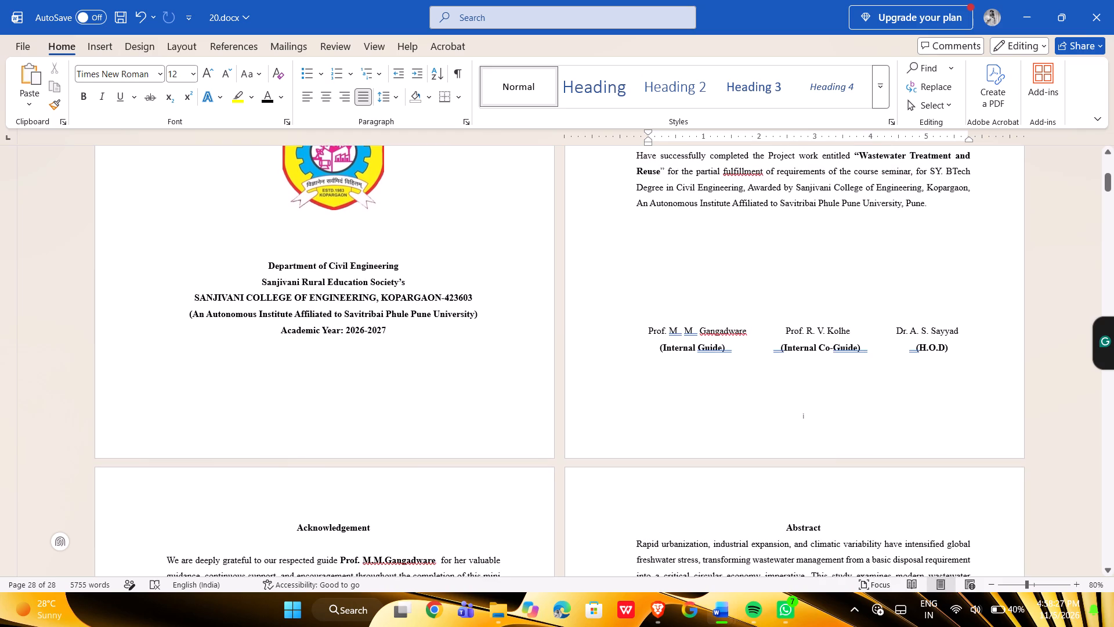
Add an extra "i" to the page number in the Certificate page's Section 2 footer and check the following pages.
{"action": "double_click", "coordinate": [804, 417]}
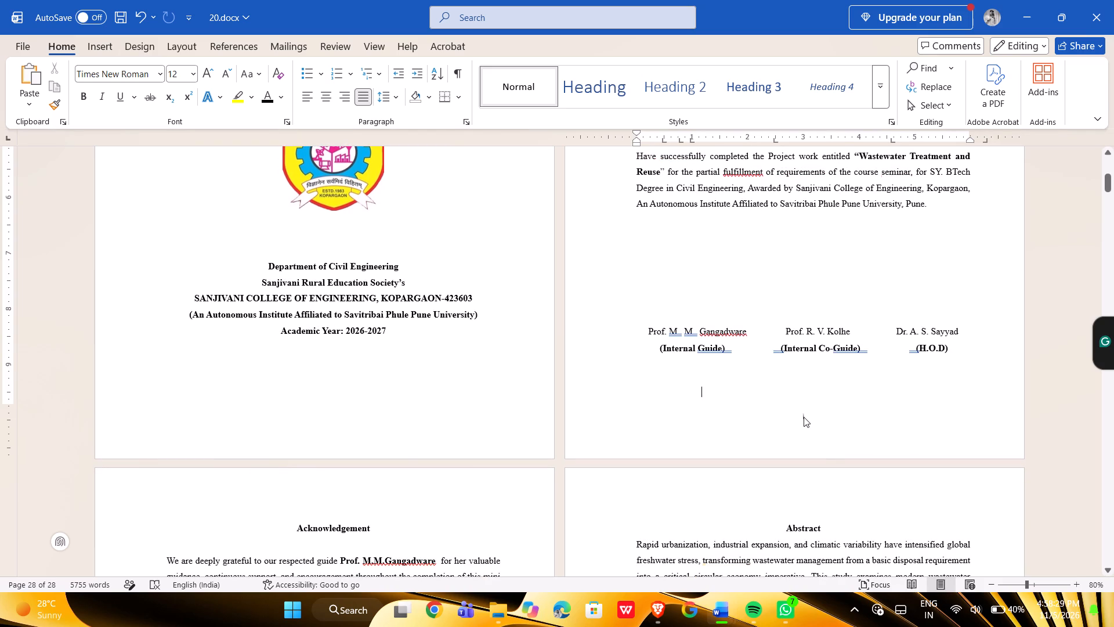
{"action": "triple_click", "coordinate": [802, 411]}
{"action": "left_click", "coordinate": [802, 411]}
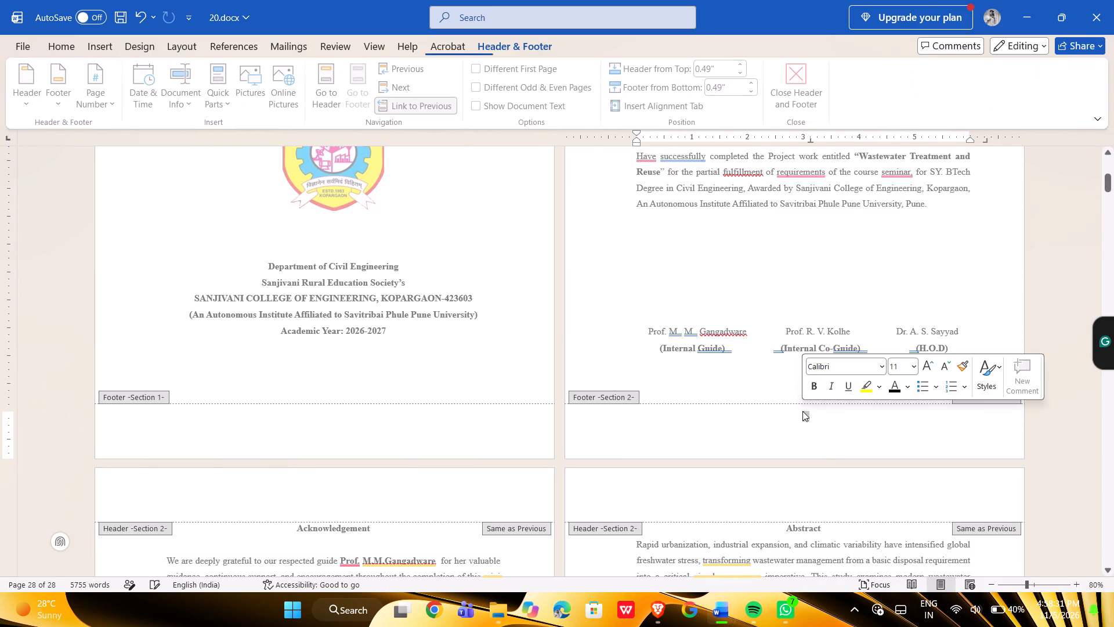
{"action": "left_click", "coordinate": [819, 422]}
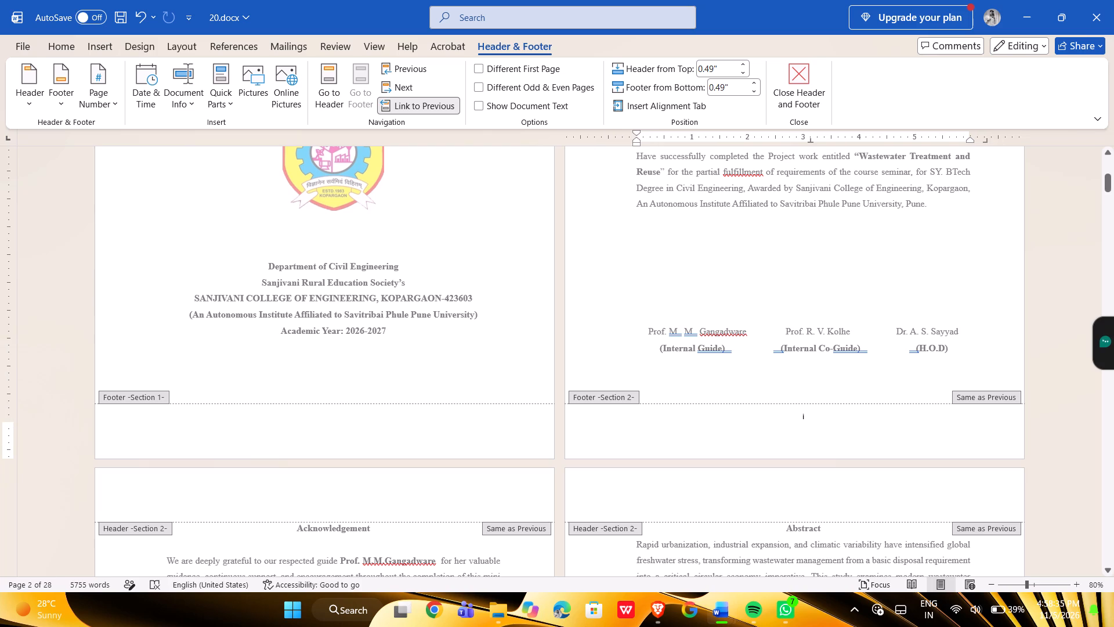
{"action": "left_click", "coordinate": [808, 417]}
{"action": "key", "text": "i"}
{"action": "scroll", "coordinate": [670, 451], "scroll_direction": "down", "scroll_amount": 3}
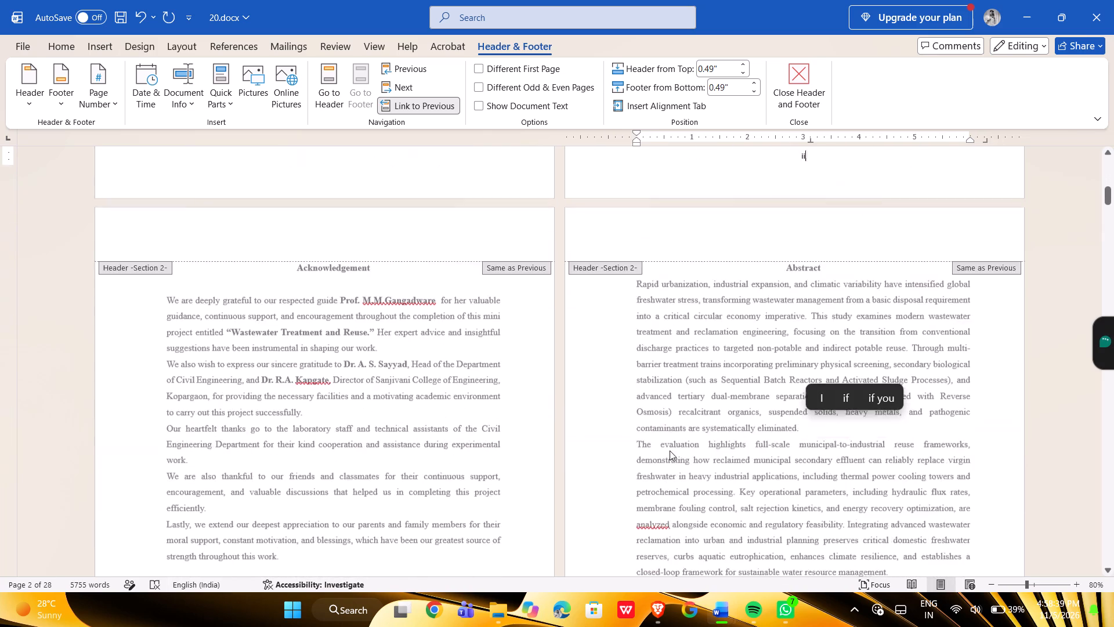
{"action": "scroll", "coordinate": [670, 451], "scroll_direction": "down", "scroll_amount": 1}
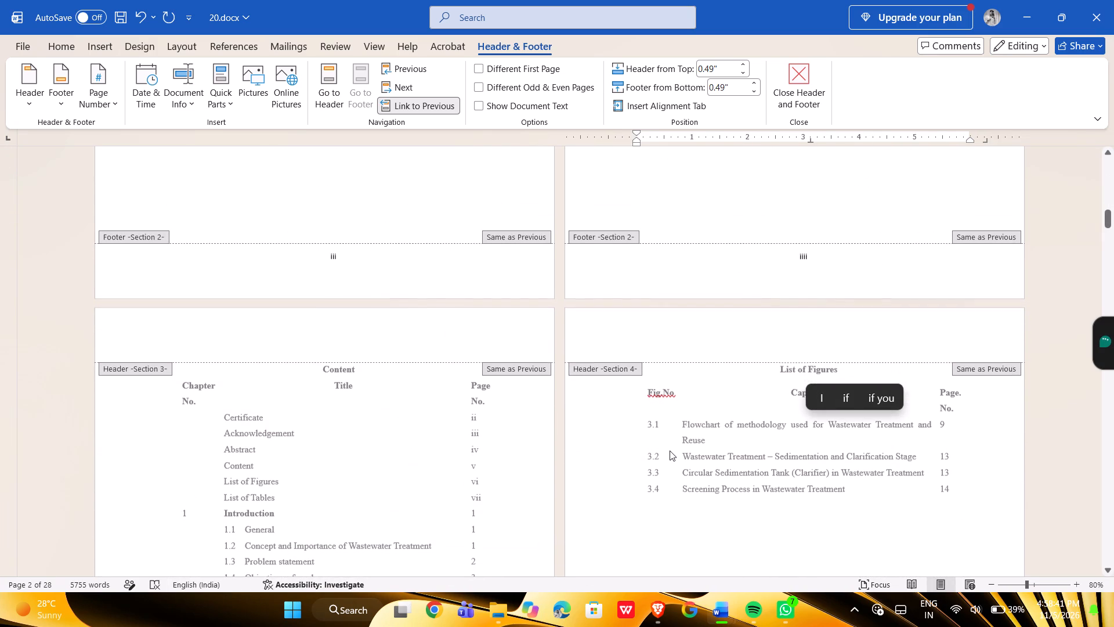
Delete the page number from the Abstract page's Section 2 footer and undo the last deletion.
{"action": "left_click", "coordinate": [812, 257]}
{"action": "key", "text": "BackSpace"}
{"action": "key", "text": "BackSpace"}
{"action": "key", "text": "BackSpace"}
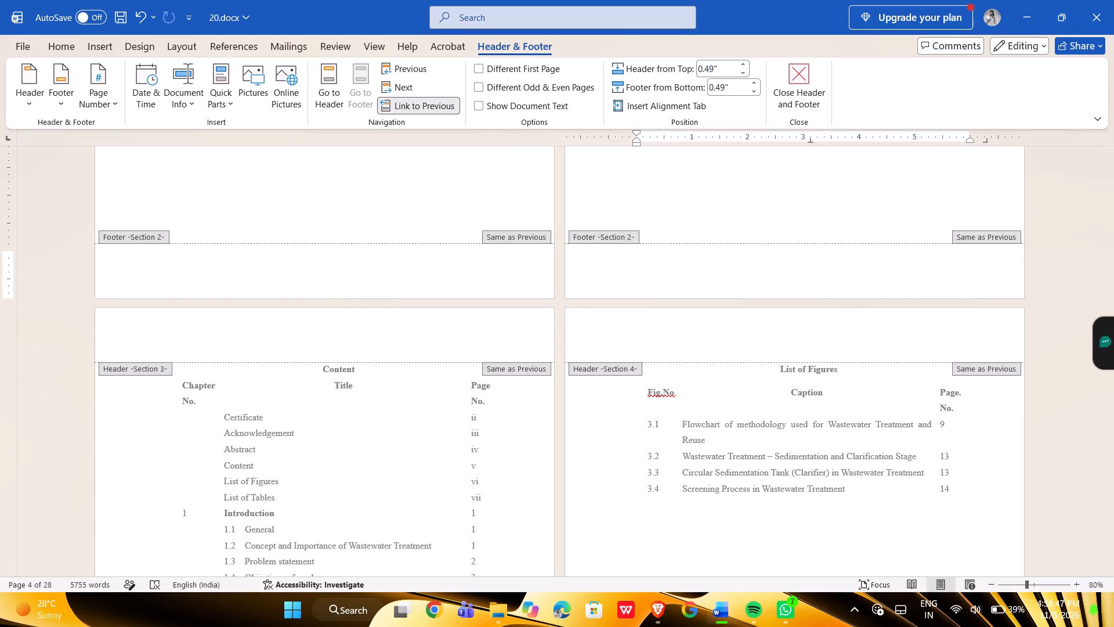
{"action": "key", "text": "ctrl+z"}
Remove the page number from the Section 2 footer on the Abstract page and go back to the Certificate page.
{"action": "left_click", "coordinate": [809, 257]}
{"action": "left_click_drag", "start_coordinate": [809, 257], "coordinate": [815, 255]}
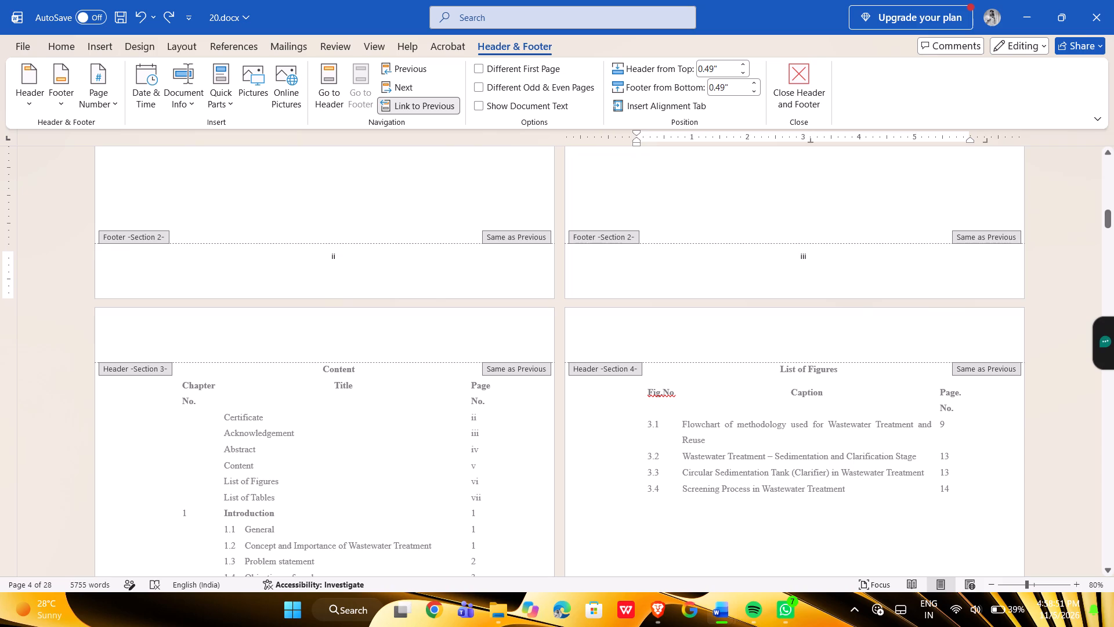
{"action": "key", "text": "BackSpace"}
{"action": "key", "text": "BackSpace"}
{"action": "scroll", "coordinate": [815, 255], "scroll_direction": "up", "scroll_amount": 6}
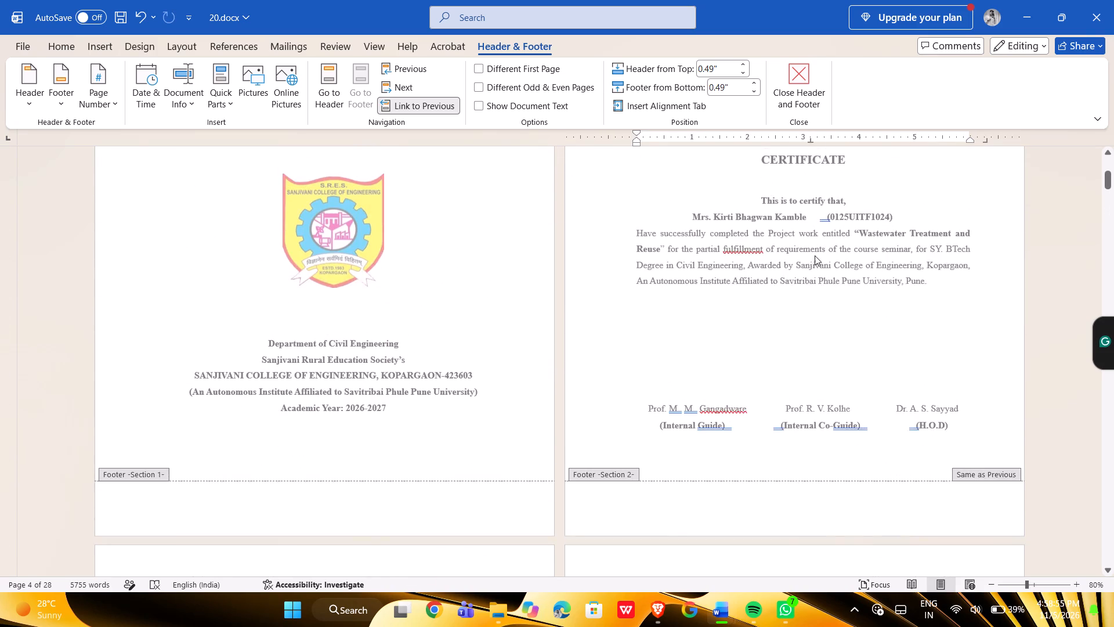
Check the front pages against the Content list and enter ii as the page number in the Certificate page's Section 2 footer.
{"action": "scroll", "coordinate": [815, 255], "scroll_direction": "down", "scroll_amount": 6}
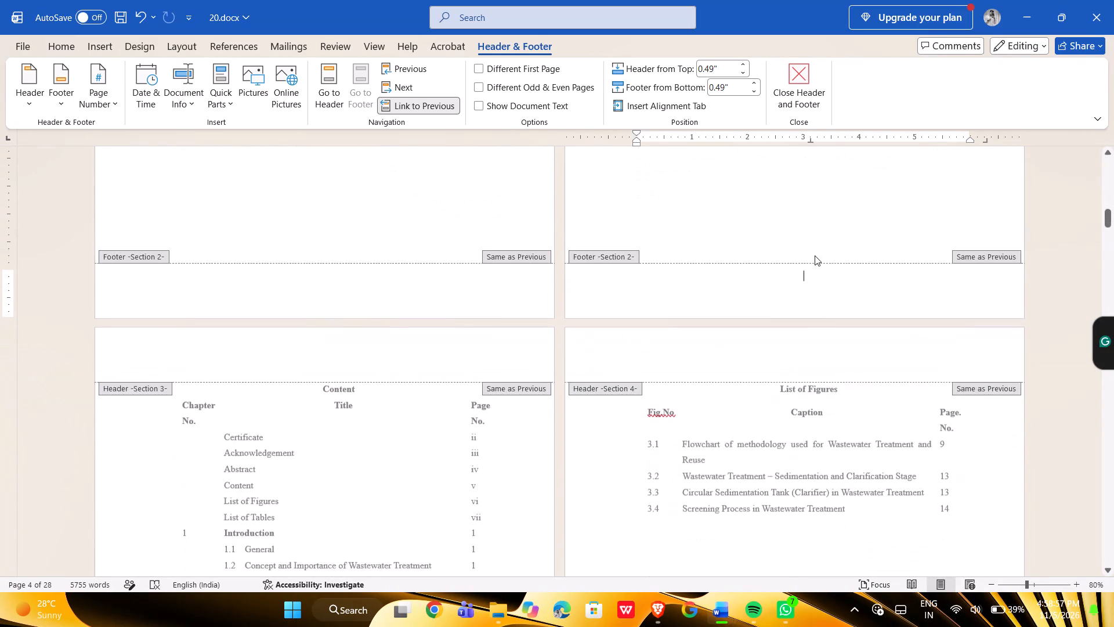
{"action": "scroll", "coordinate": [815, 255], "scroll_direction": "down", "scroll_amount": 4}
{"action": "scroll", "coordinate": [815, 255], "scroll_direction": "up", "scroll_amount": 1}
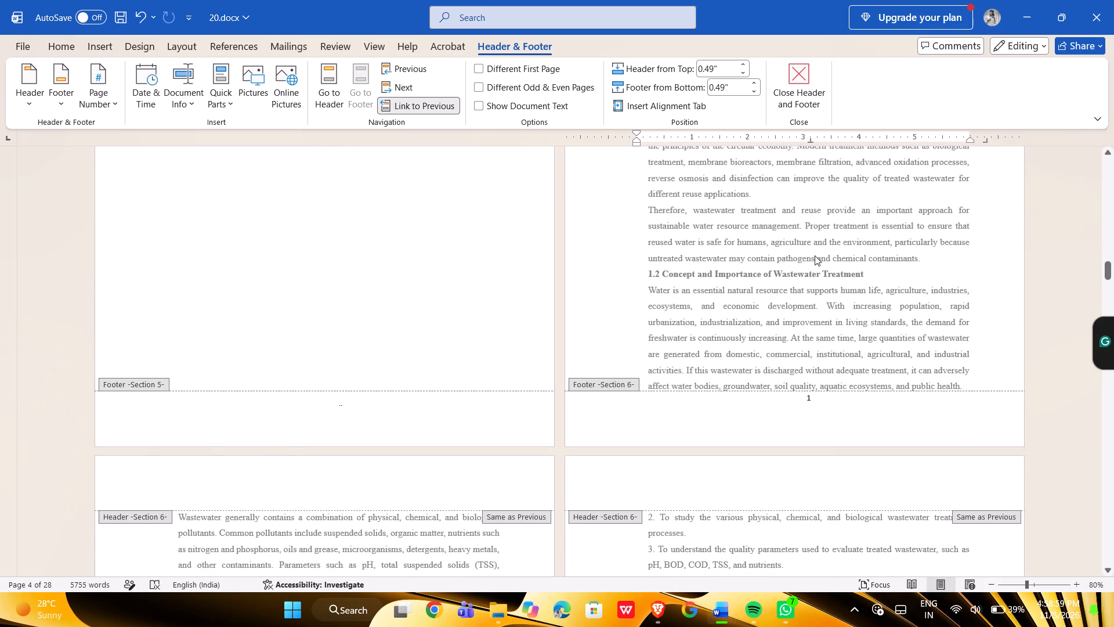
{"action": "scroll", "coordinate": [815, 255], "scroll_direction": "up", "scroll_amount": 5}
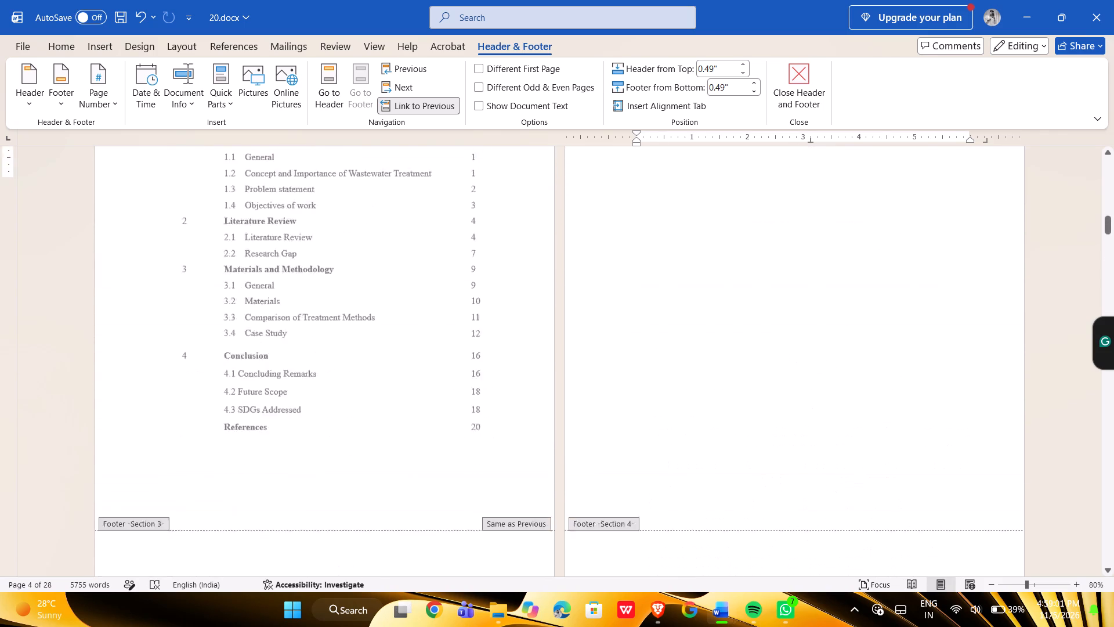
{"action": "scroll", "coordinate": [815, 255], "scroll_direction": "up", "scroll_amount": 5}
{"action": "scroll", "coordinate": [815, 255], "scroll_direction": "down", "scroll_amount": 3}
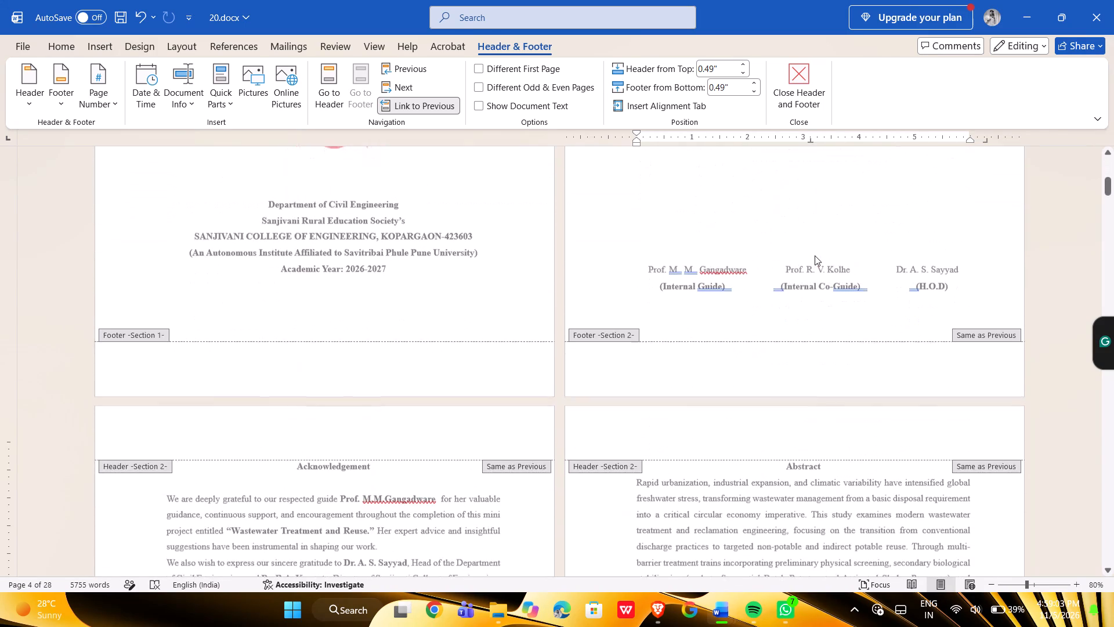
{"action": "left_click", "coordinate": [790, 355]}
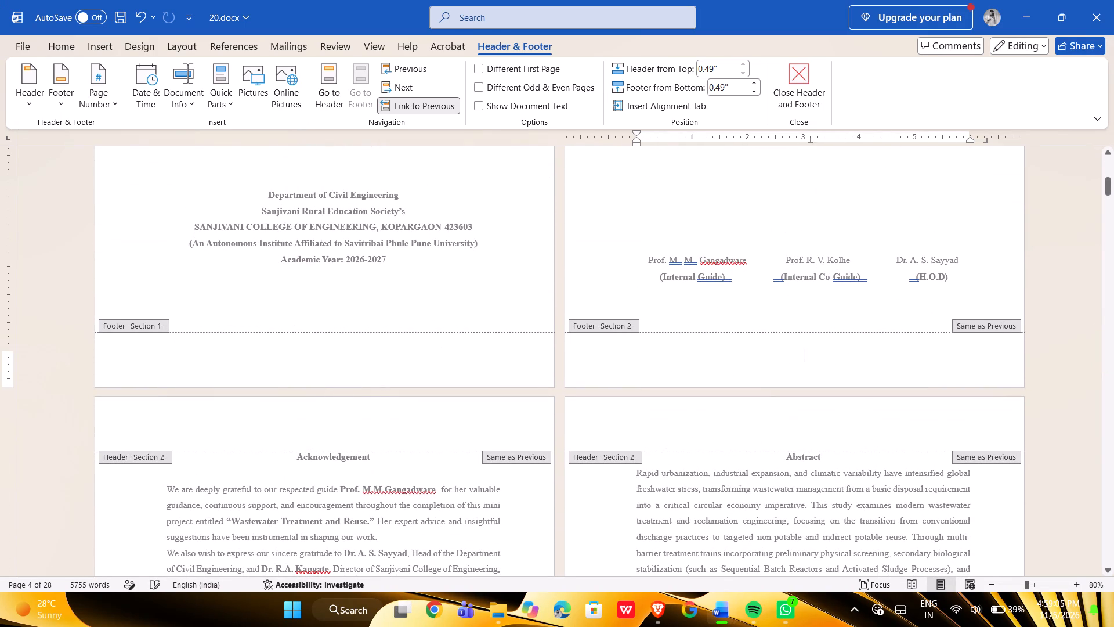
{"action": "type", "text": "ii"}
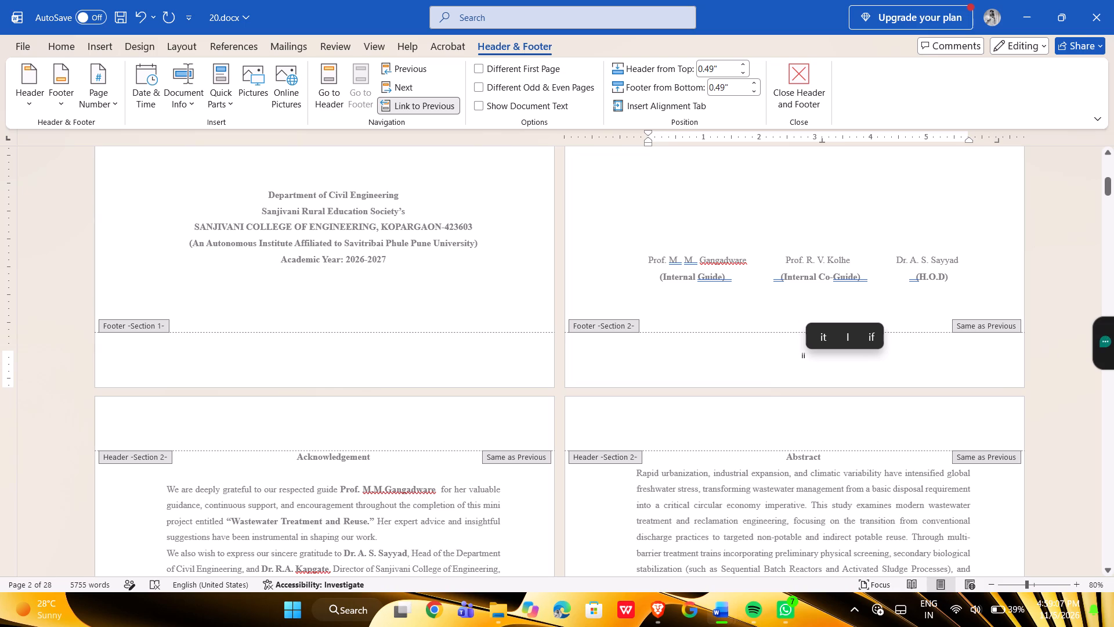
{"action": "scroll", "coordinate": [411, 462], "scroll_direction": "down", "scroll_amount": 2}
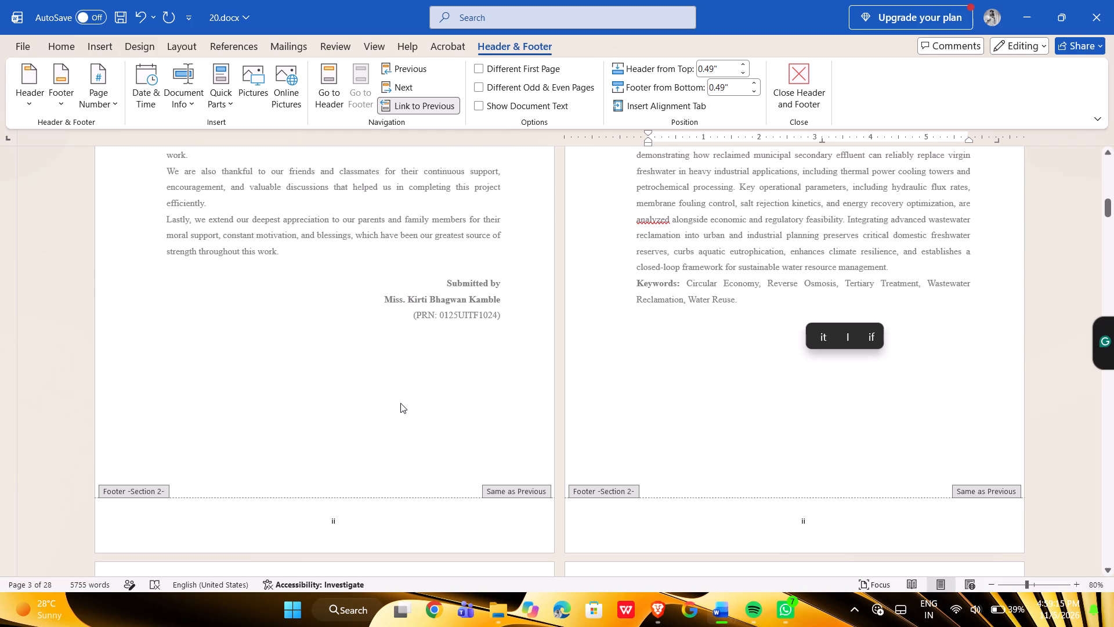
{"action": "key", "text": "Escape"}
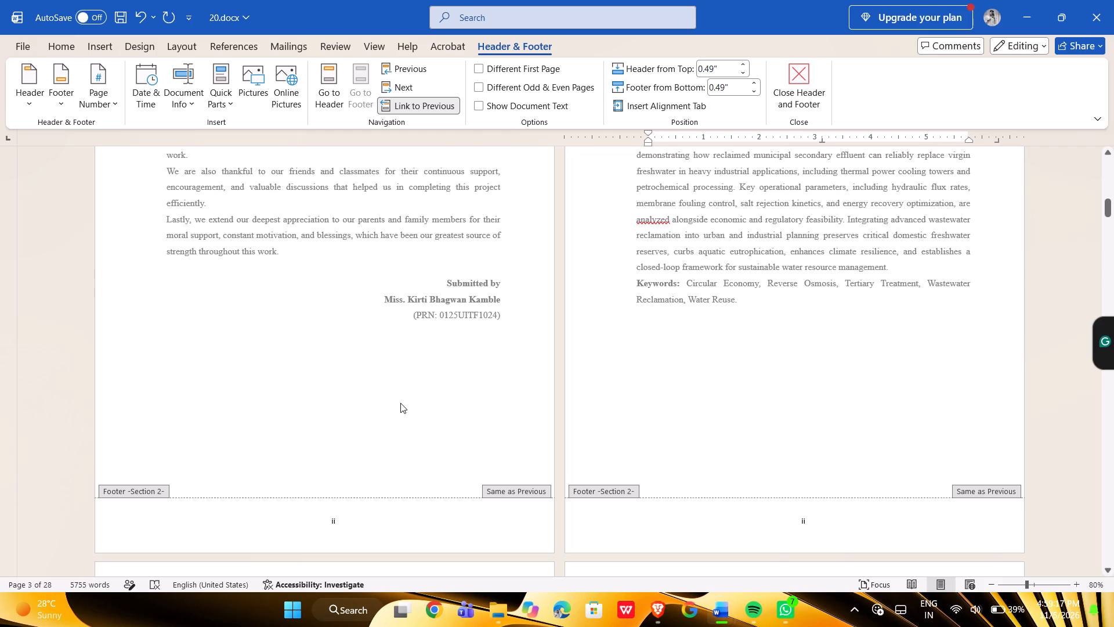
{"action": "key", "text": "Escape"}
Reopen the Section 2 footer on the Acknowledgement page and extend its page number to iii.
{"action": "scroll", "coordinate": [690, 356], "scroll_direction": "down", "scroll_amount": 1}
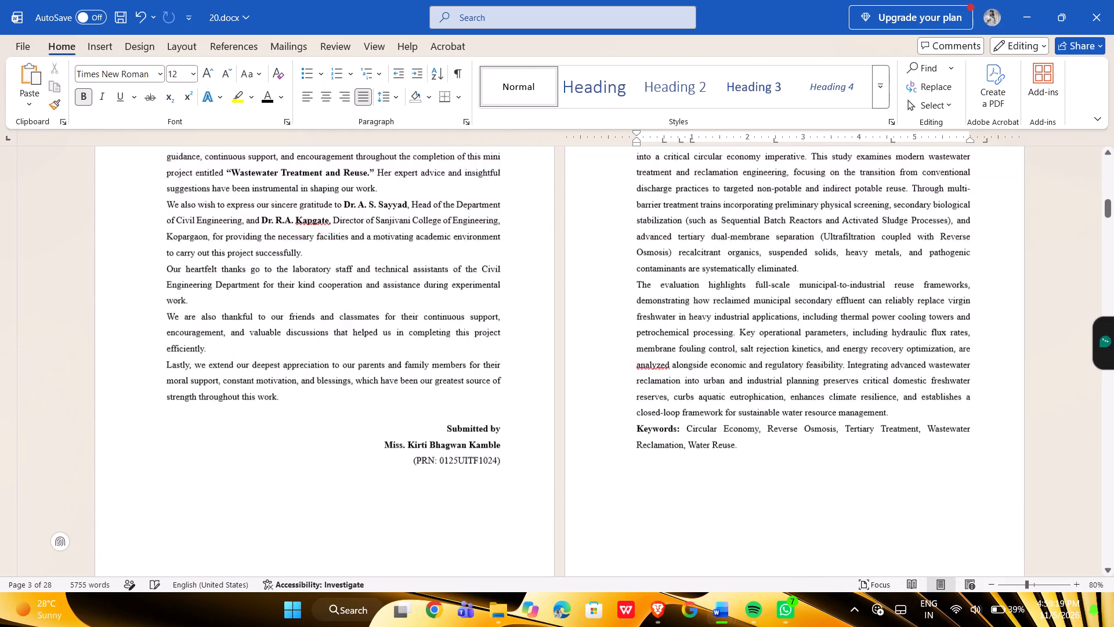
{"action": "scroll", "coordinate": [690, 356], "scroll_direction": "down", "scroll_amount": 1}
{"action": "triple_click", "coordinate": [429, 372]}
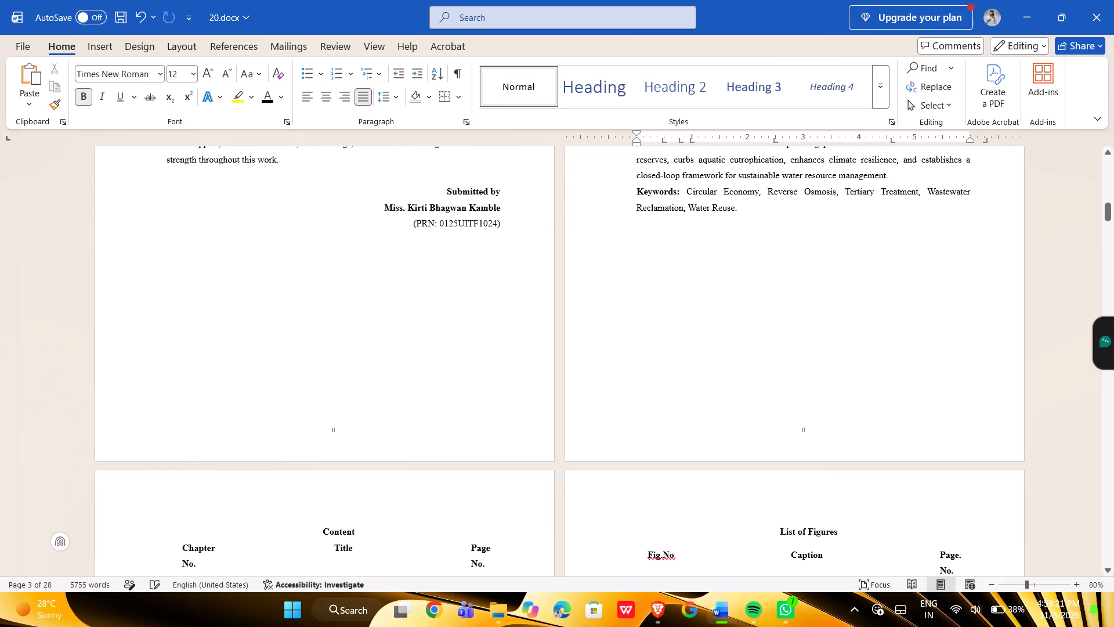
{"action": "left_click", "coordinate": [429, 372]}
{"action": "triple_click", "coordinate": [418, 451]}
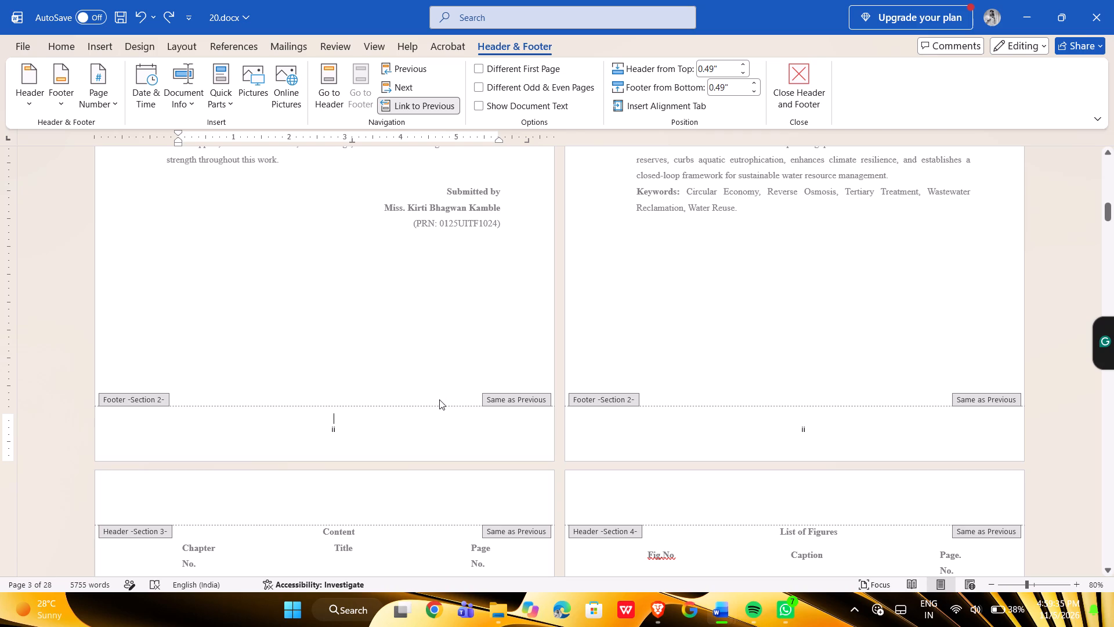
{"action": "left_click", "coordinate": [386, 91]}
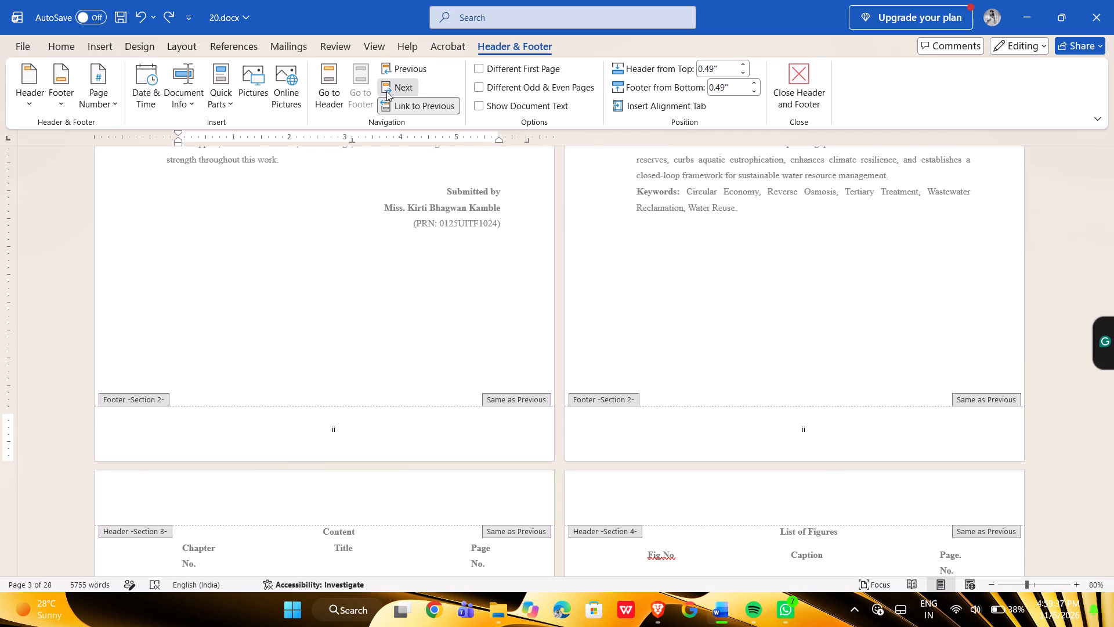
{"action": "scroll", "coordinate": [507, 300], "scroll_direction": "up", "scroll_amount": 4}
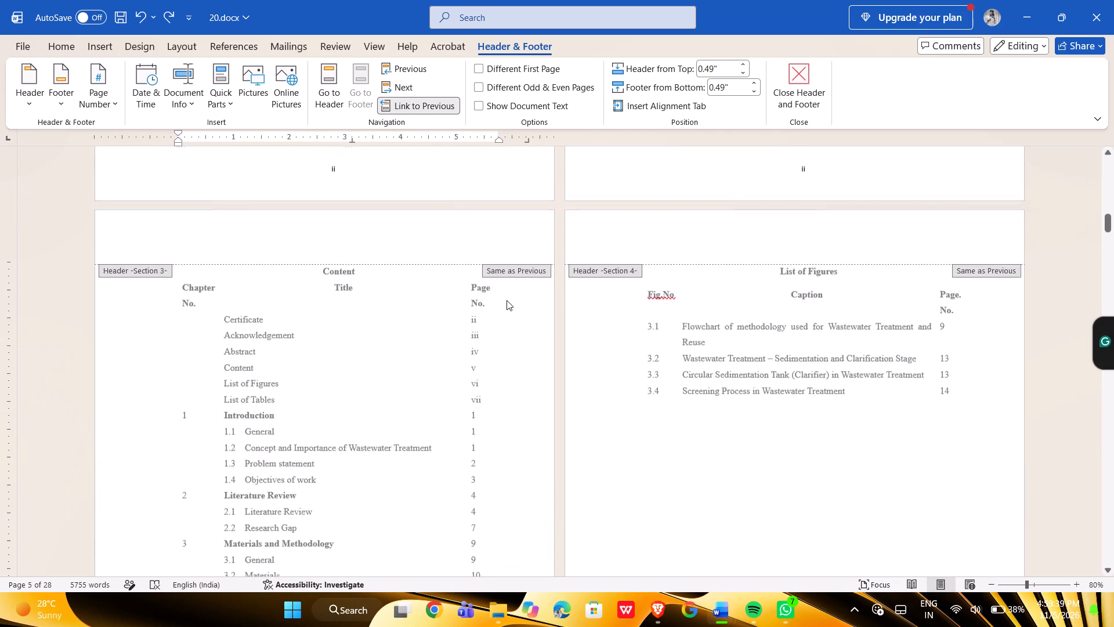
{"action": "scroll", "coordinate": [507, 300], "scroll_direction": "up", "scroll_amount": 7}
{"action": "scroll", "coordinate": [507, 300], "scroll_direction": "down", "scroll_amount": 3}
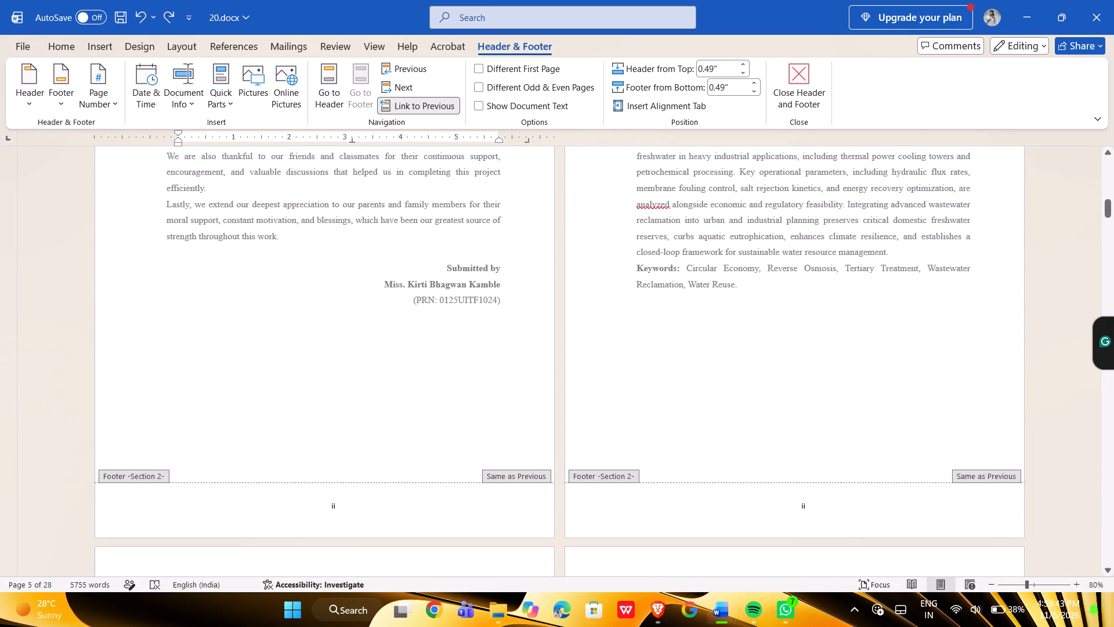
{"action": "left_click", "coordinate": [363, 505]}
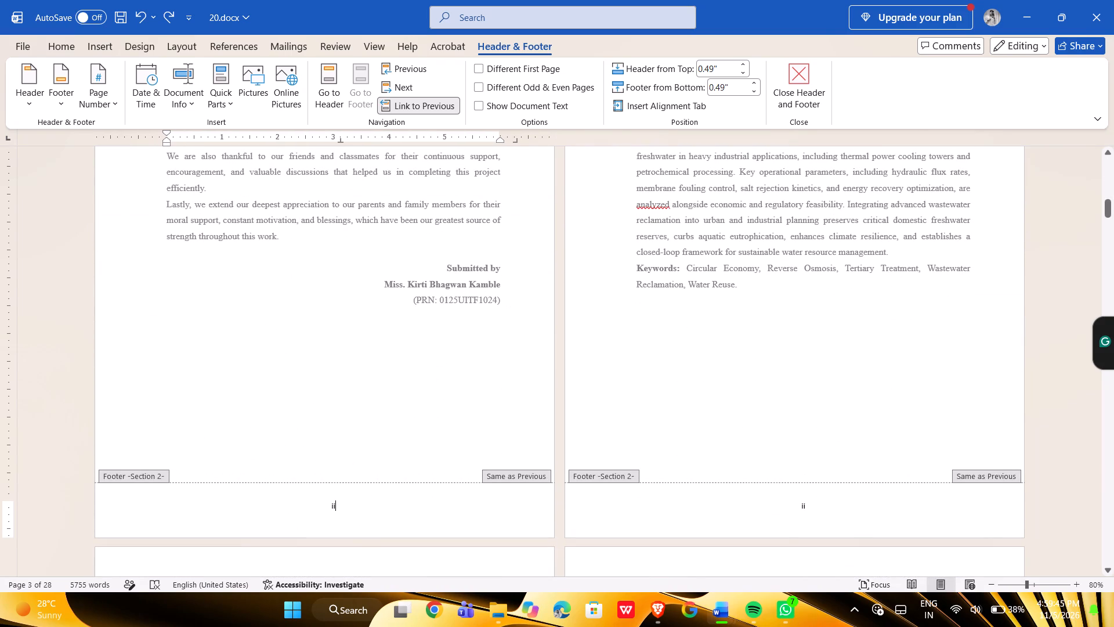
{"action": "key", "text": "i"}
Check the footer page number on the Certificate page and leave footer editing.
{"action": "scroll", "coordinate": [493, 460], "scroll_direction": "up", "scroll_amount": 1}
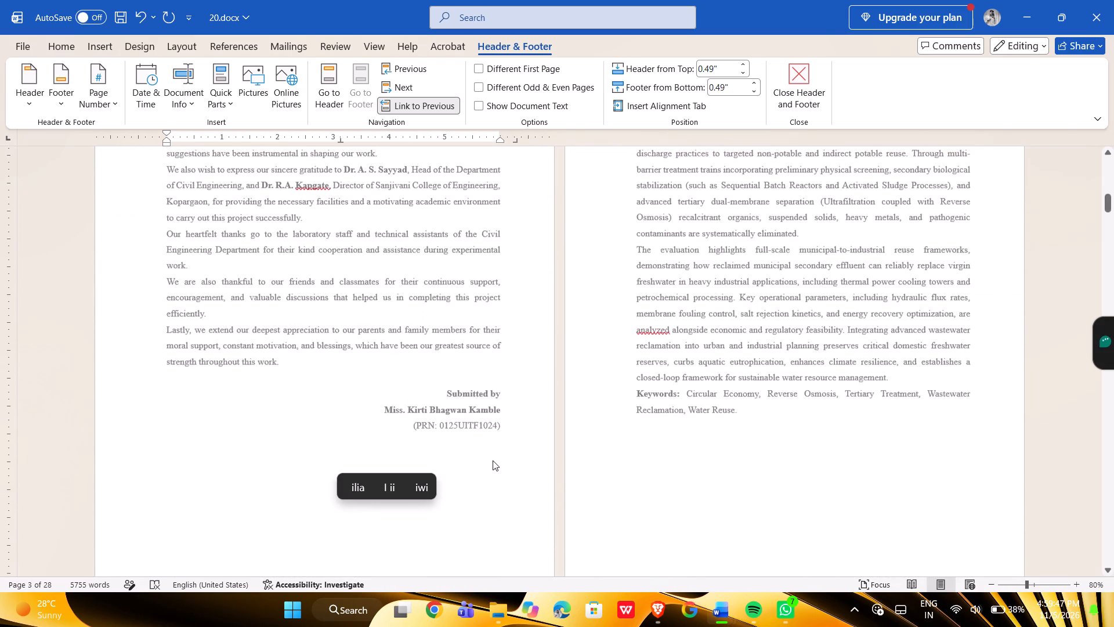
{"action": "scroll", "coordinate": [493, 460], "scroll_direction": "up", "scroll_amount": 1}
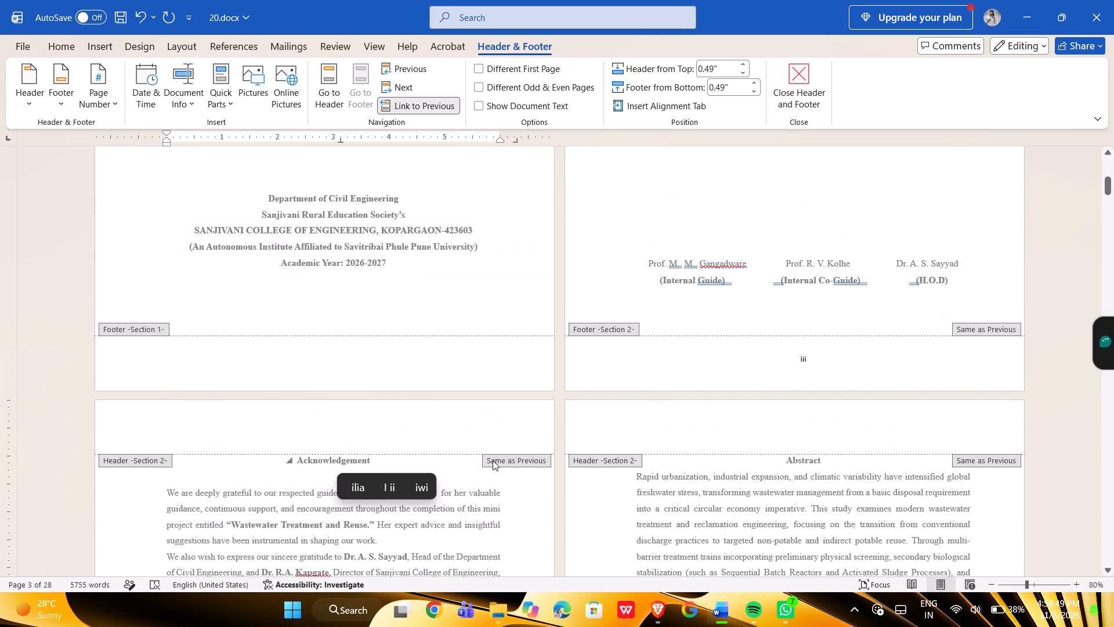
{"action": "scroll", "coordinate": [493, 460], "scroll_direction": "up", "scroll_amount": 3}
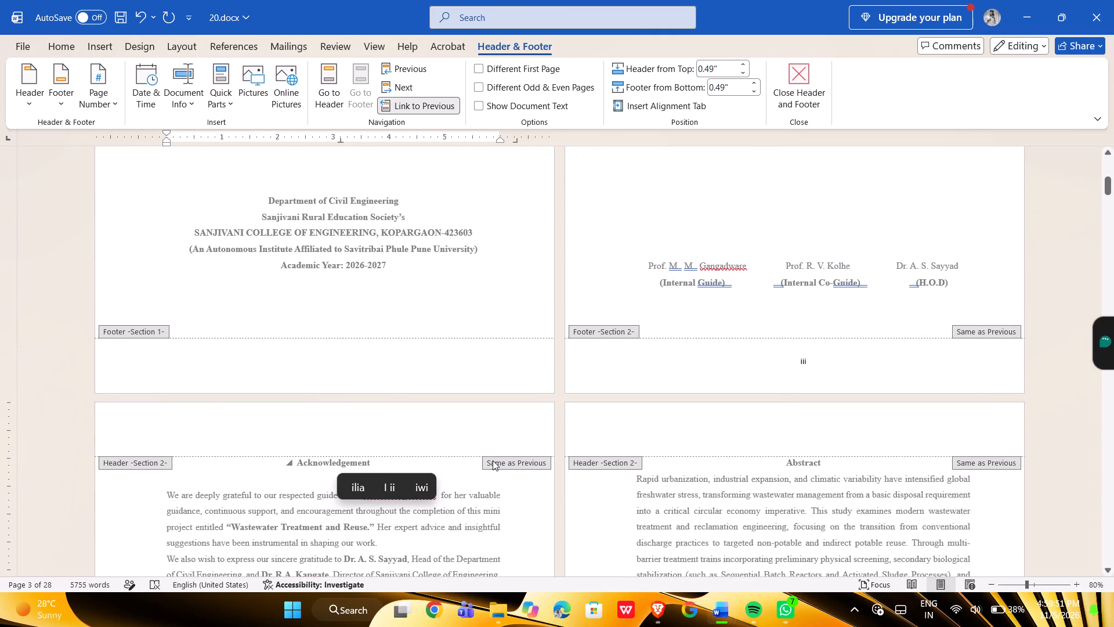
{"action": "scroll", "coordinate": [493, 460], "scroll_direction": "up", "scroll_amount": 1}
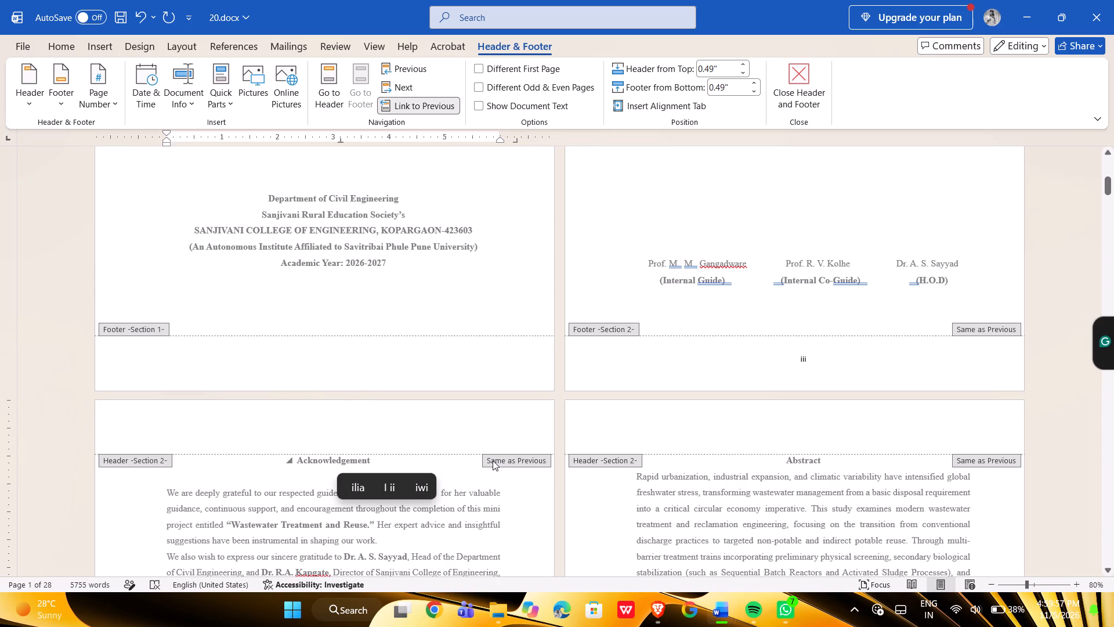
{"action": "key", "text": "Escape"}
{"action": "key", "text": "Escape"}
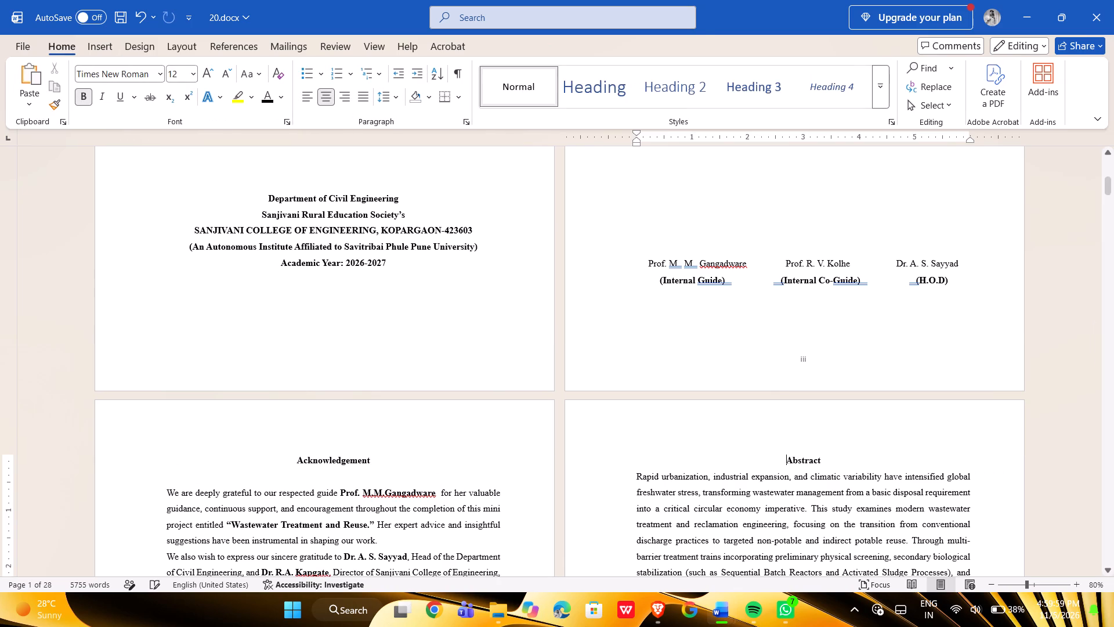
Change the student's title before the name on the Certificate page to Miss.
{"action": "scroll", "coordinate": [478, 385], "scroll_direction": "up", "scroll_amount": 3}
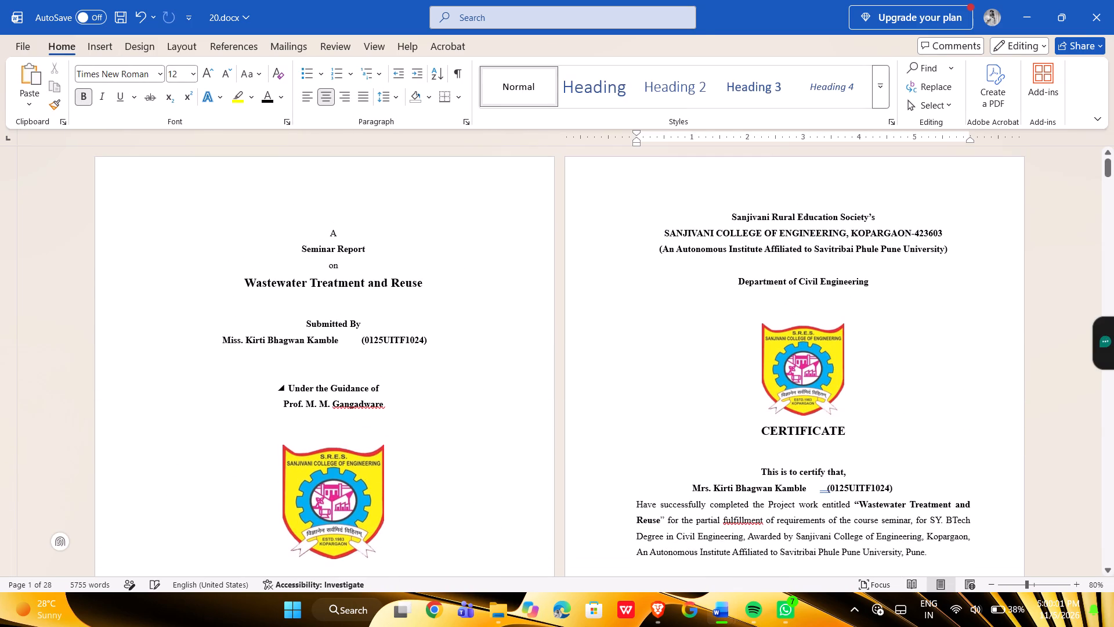
{"action": "scroll", "coordinate": [478, 385], "scroll_direction": "up", "scroll_amount": 2}
{"action": "left_click", "coordinate": [707, 490]}
{"action": "key", "text": "BackSpace"}
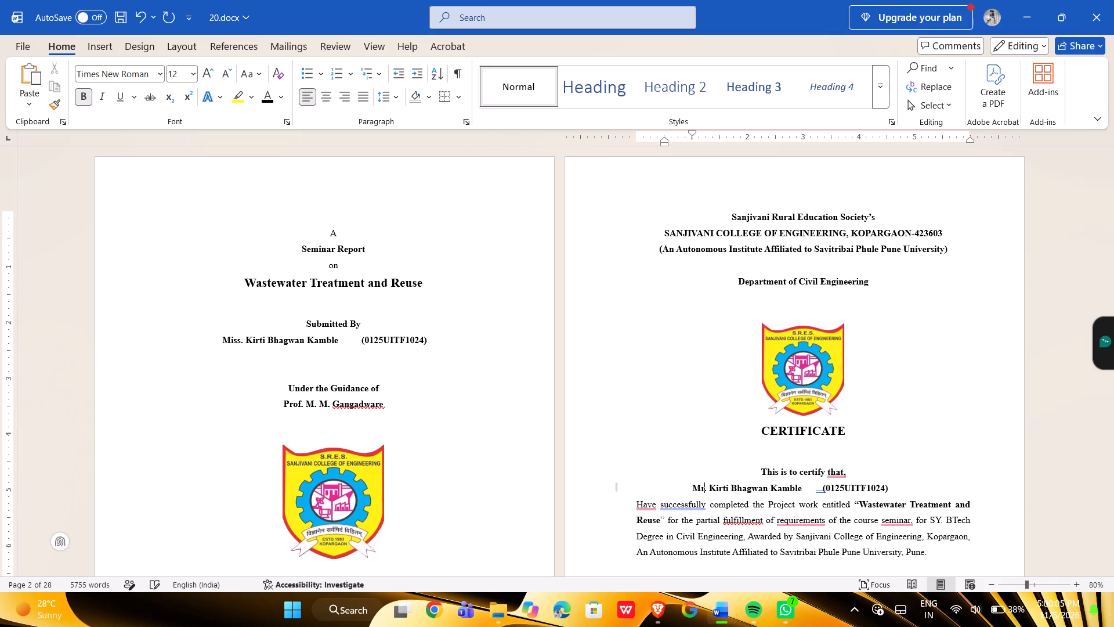
{"action": "key", "text": "BackSpace"}
{"action": "type", "text": "iss"}
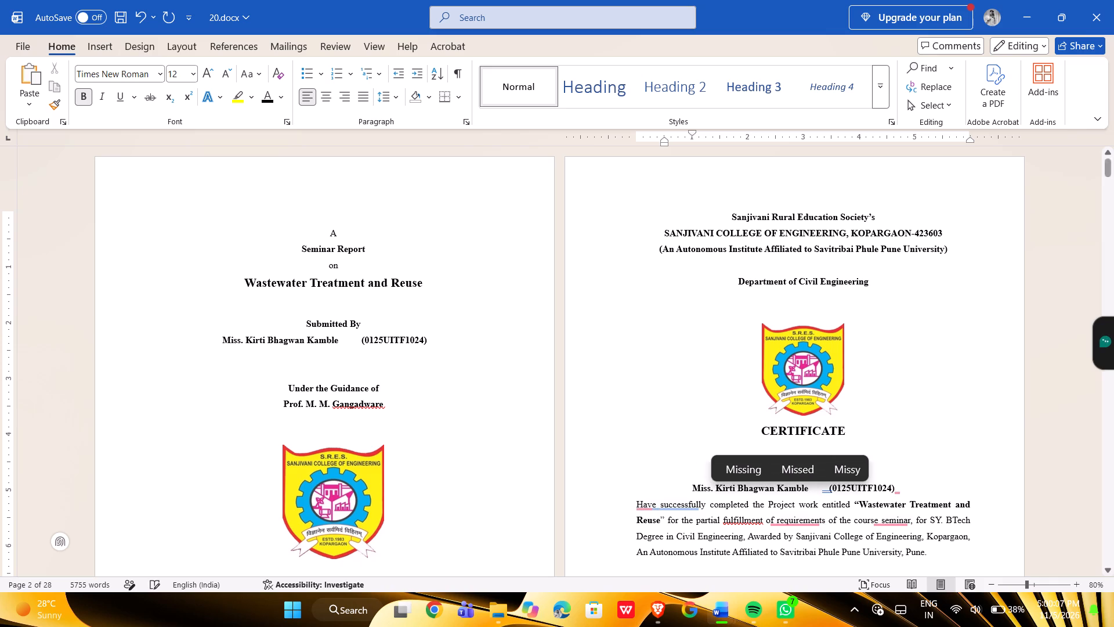
Examine the page numbering from the Certificate page through the Content, List of Figures and List of Tables pages.
{"action": "scroll", "coordinate": [809, 514], "scroll_direction": "right", "scroll_amount": 1}
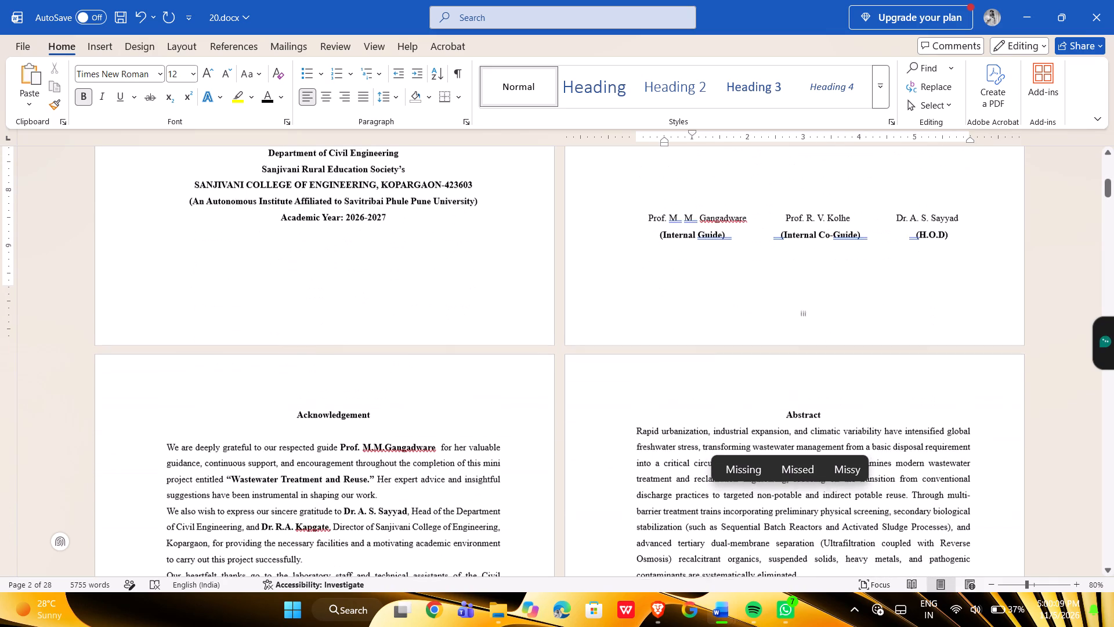
{"action": "scroll", "coordinate": [809, 514], "scroll_direction": "right", "scroll_amount": 1}
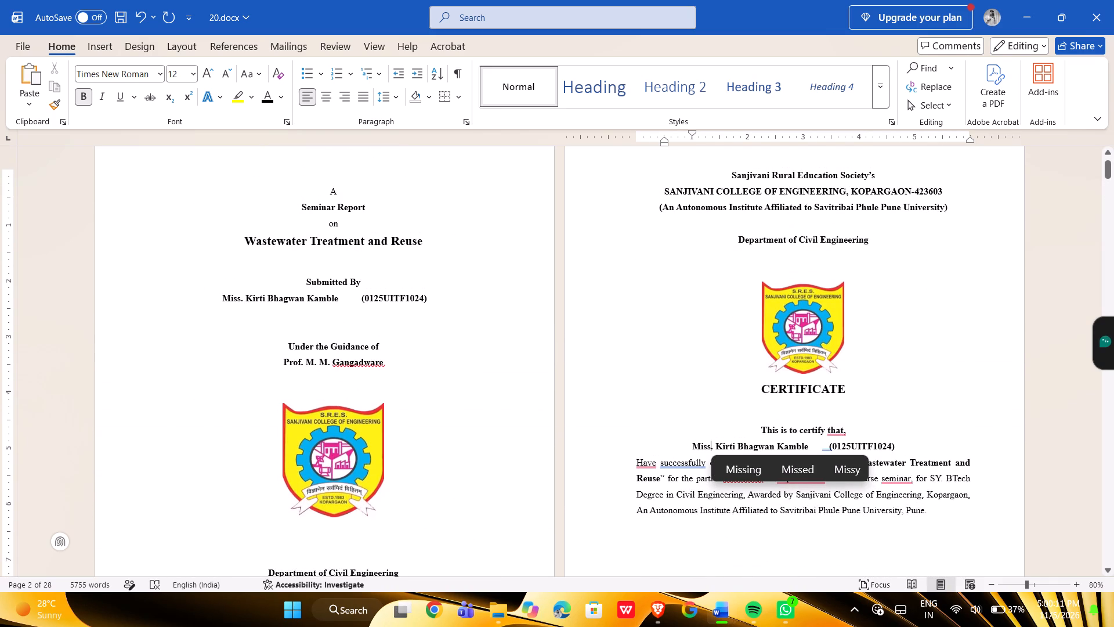
{"action": "scroll", "coordinate": [534, 450], "scroll_direction": "down", "scroll_amount": 1}
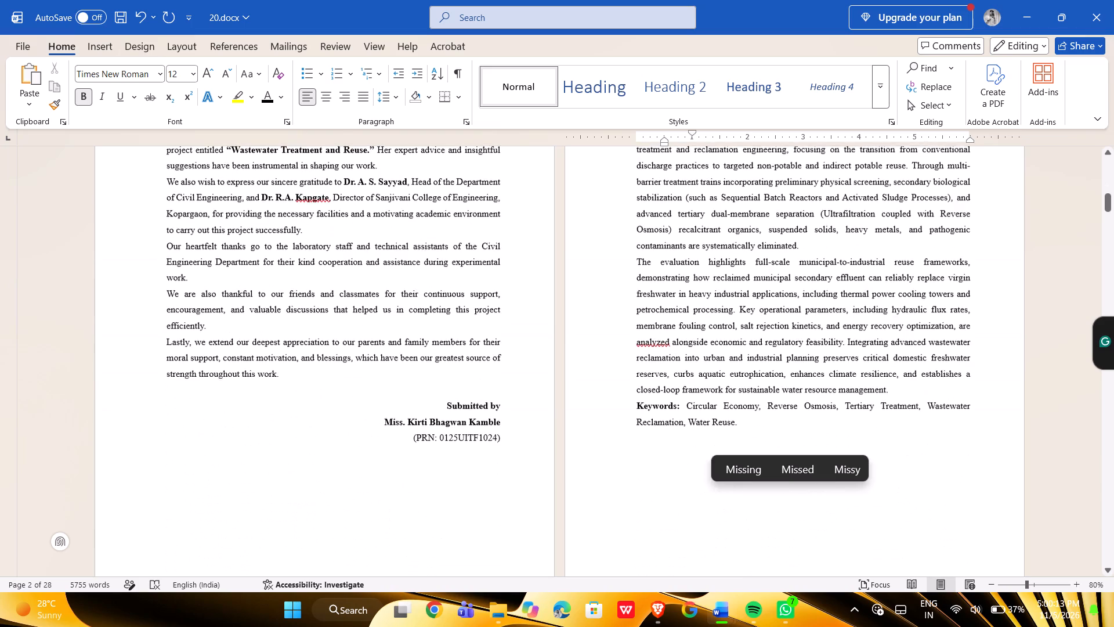
{"action": "scroll", "coordinate": [534, 450], "scroll_direction": "down", "scroll_amount": 2}
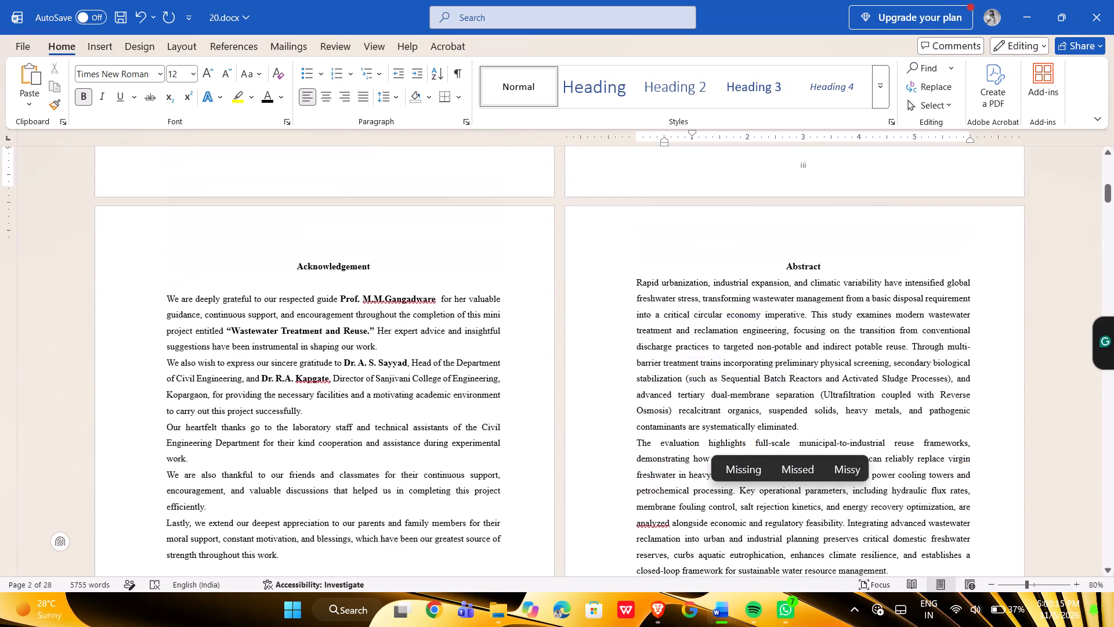
{"action": "scroll", "coordinate": [534, 450], "scroll_direction": "down", "scroll_amount": 2}
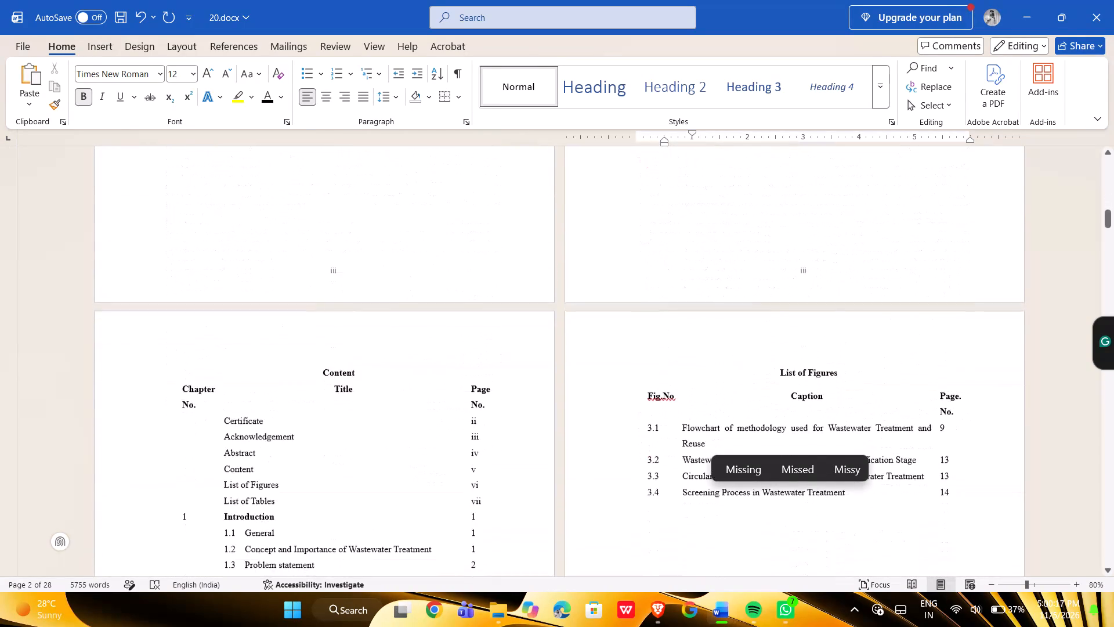
{"action": "scroll", "coordinate": [534, 450], "scroll_direction": "down", "scroll_amount": 2}
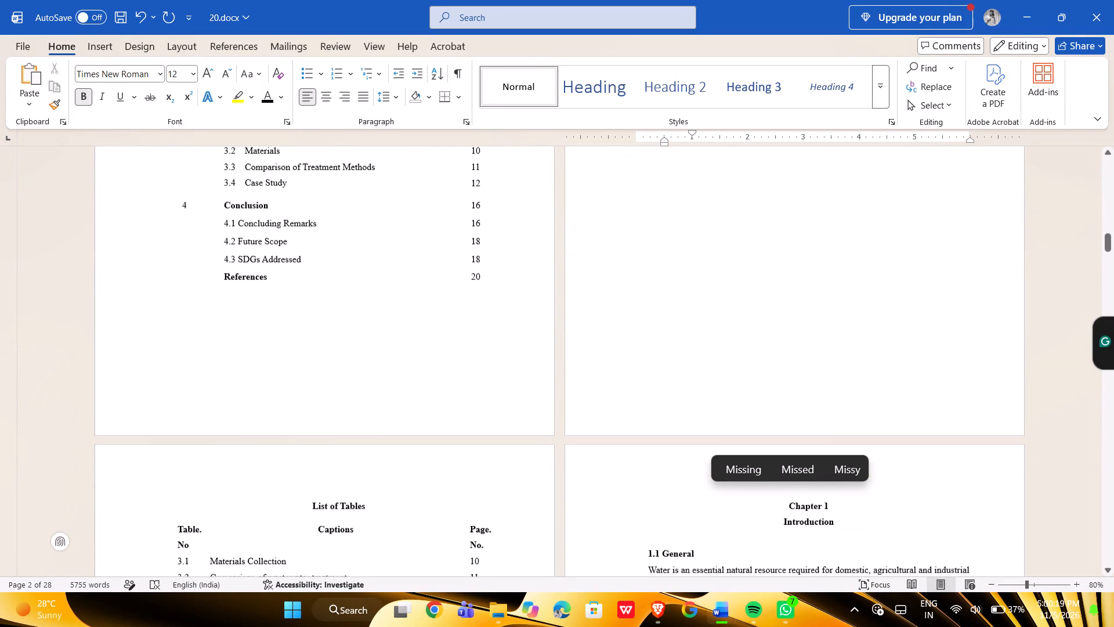
{"action": "scroll", "coordinate": [534, 450], "scroll_direction": "down", "scroll_amount": 2}
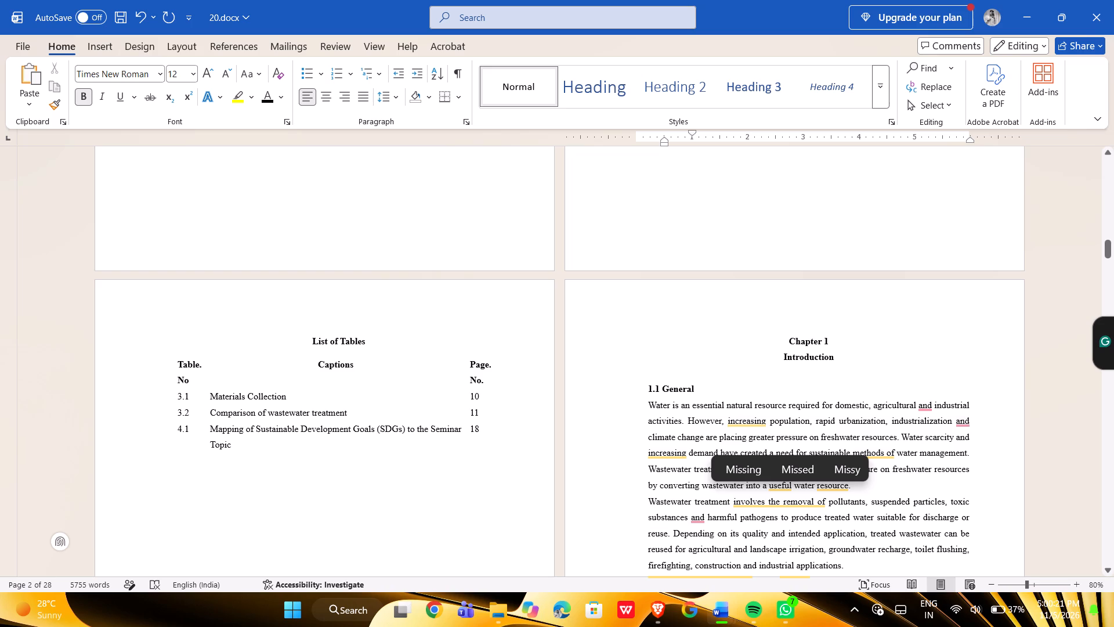
{"action": "scroll", "coordinate": [345, 370], "scroll_direction": "down", "scroll_amount": 1}
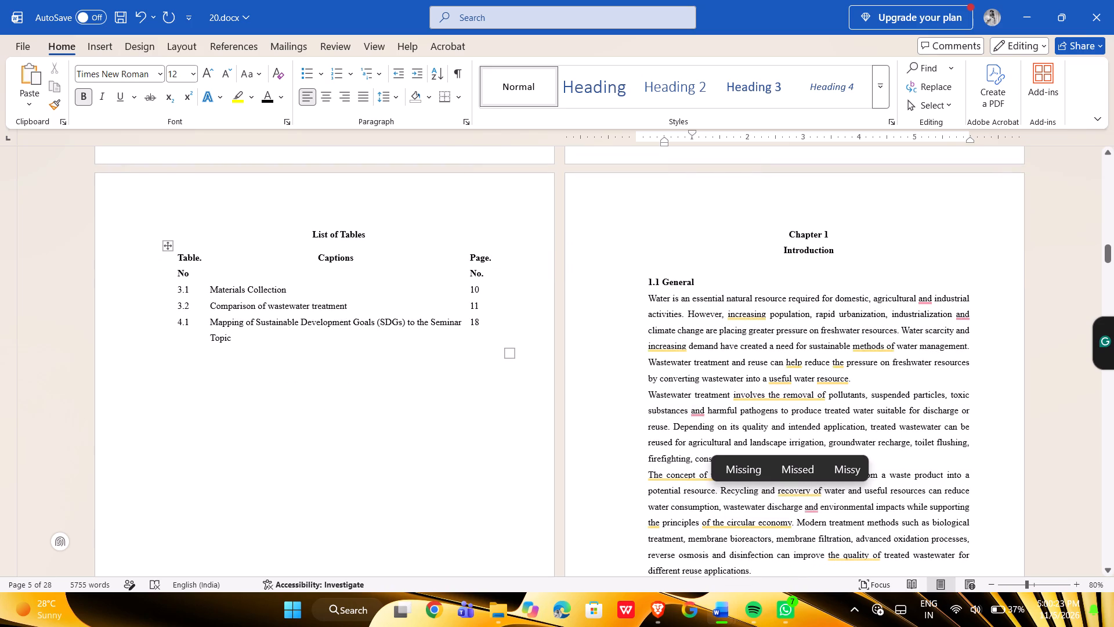
Delete the empty text box covering the footer page number on the List of Tables page.
{"action": "left_click_drag", "start_coordinate": [137, 192], "coordinate": [185, 235]}
{"action": "left_click_drag", "start_coordinate": [185, 235], "coordinate": [387, 460]}
{"action": "scroll", "coordinate": [387, 460], "scroll_direction": "down", "scroll_amount": 1}
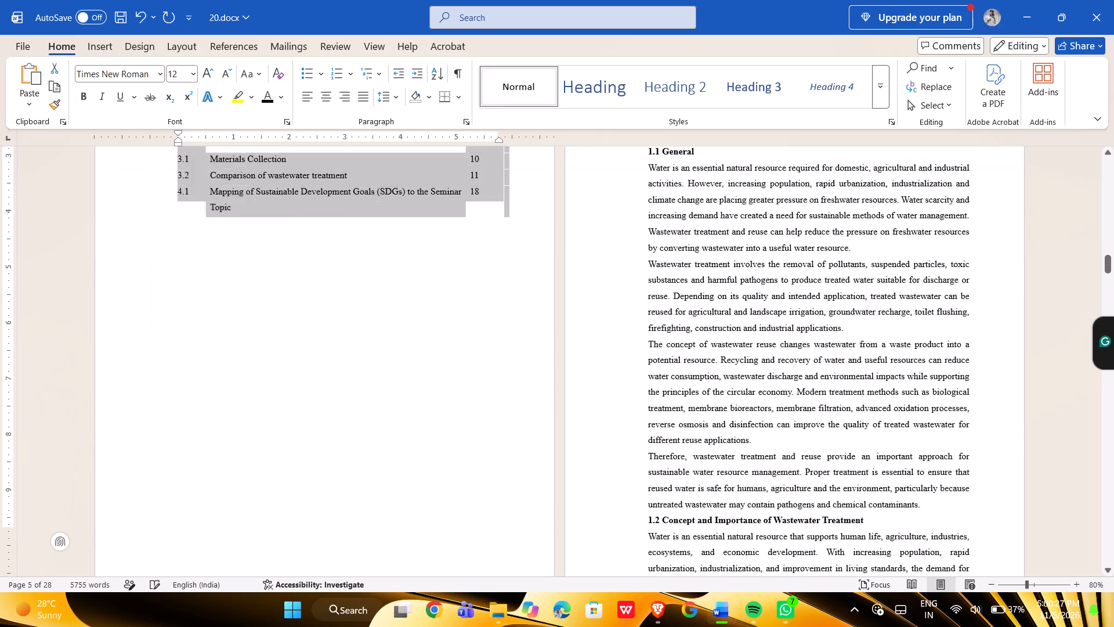
{"action": "scroll", "coordinate": [387, 460], "scroll_direction": "down", "scroll_amount": 2}
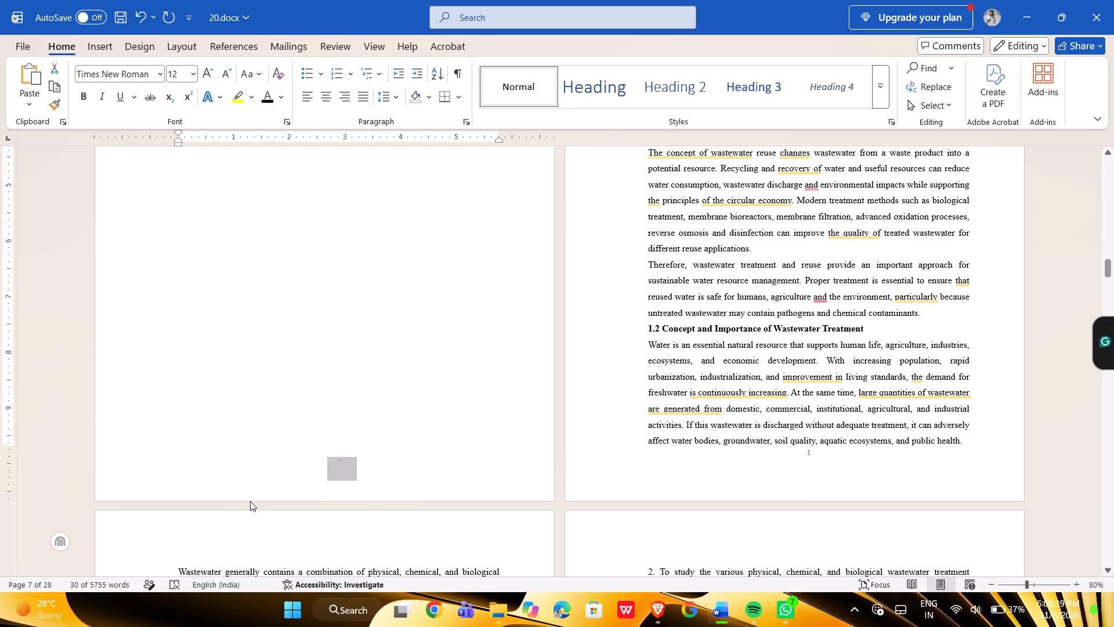
{"action": "left_click", "coordinate": [349, 470]}
{"action": "left_click", "coordinate": [349, 470]}
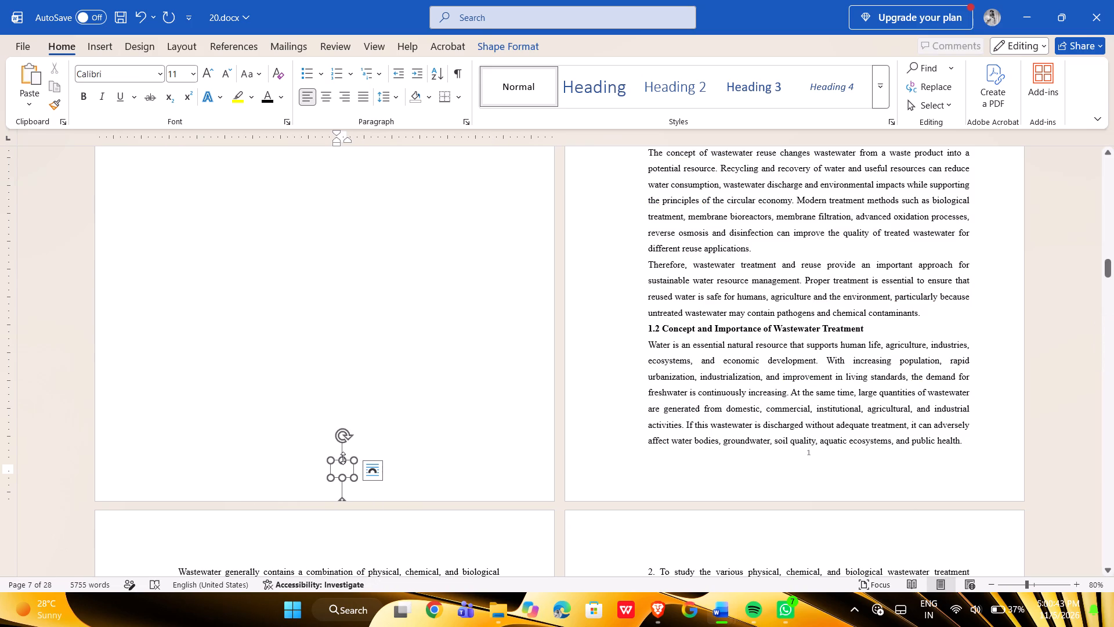
{"action": "left_click", "coordinate": [349, 458]}
{"action": "key", "text": "Delete"}
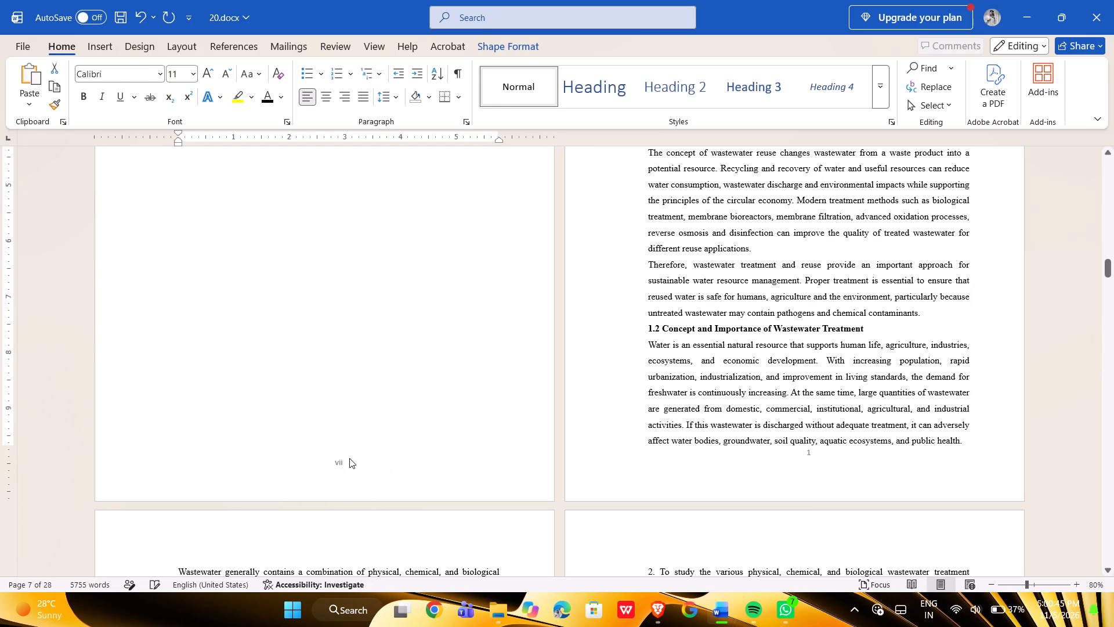
Delete the empty text box covering the footer page number on the List of Figures page.
{"action": "scroll", "coordinate": [391, 477], "scroll_direction": "up", "scroll_amount": 2}
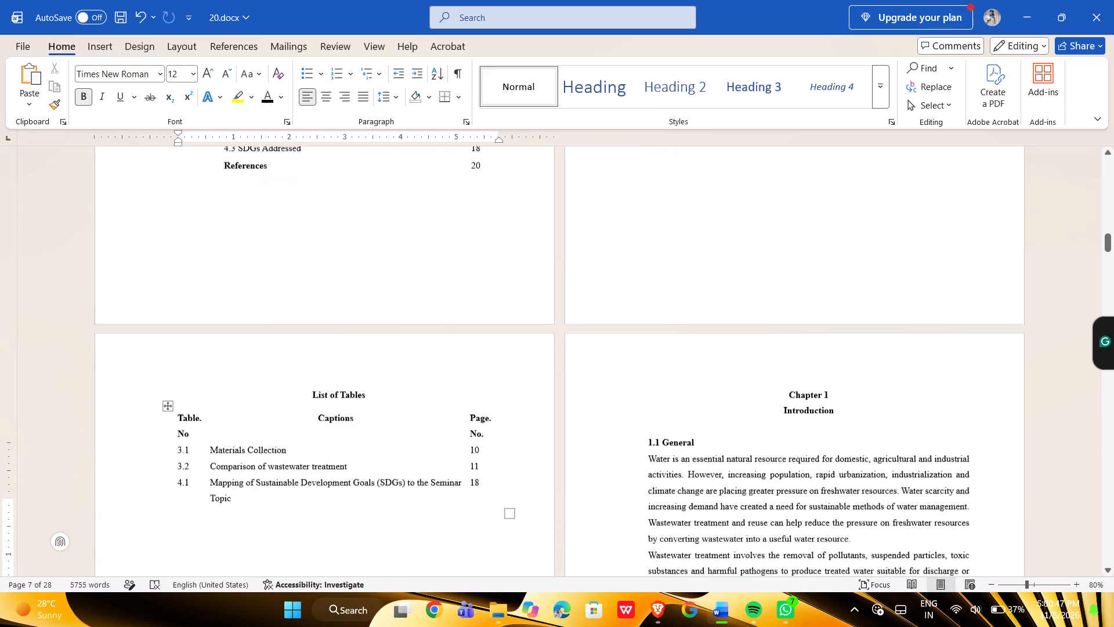
{"action": "scroll", "coordinate": [391, 477], "scroll_direction": "up", "scroll_amount": 1}
{"action": "left_click", "coordinate": [804, 458]}
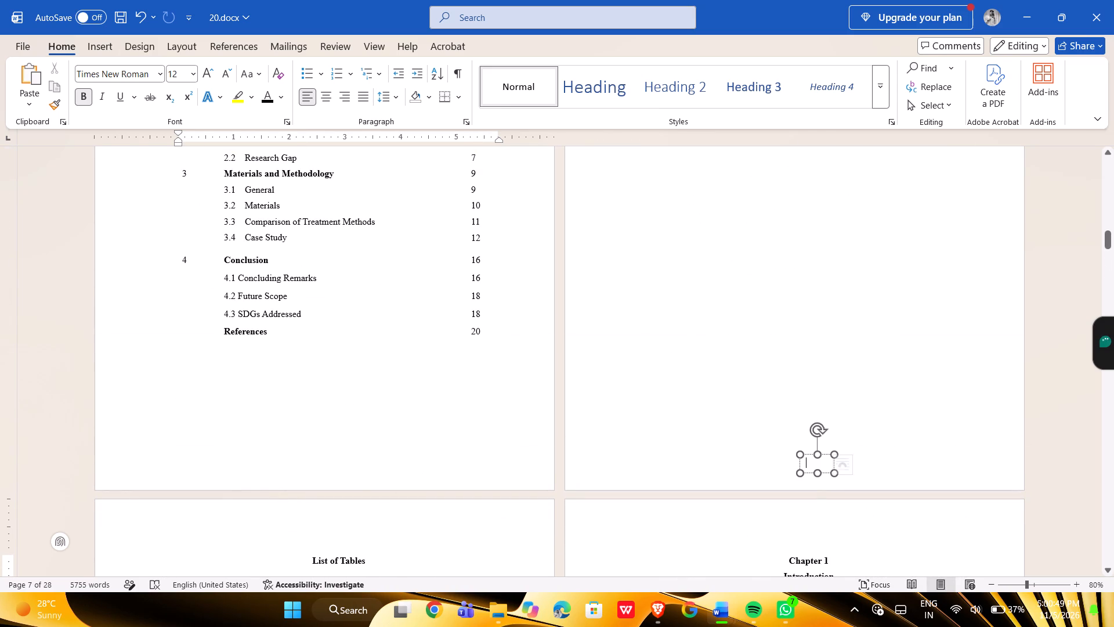
{"action": "left_click", "coordinate": [807, 453]}
{"action": "key", "text": "Delete"}
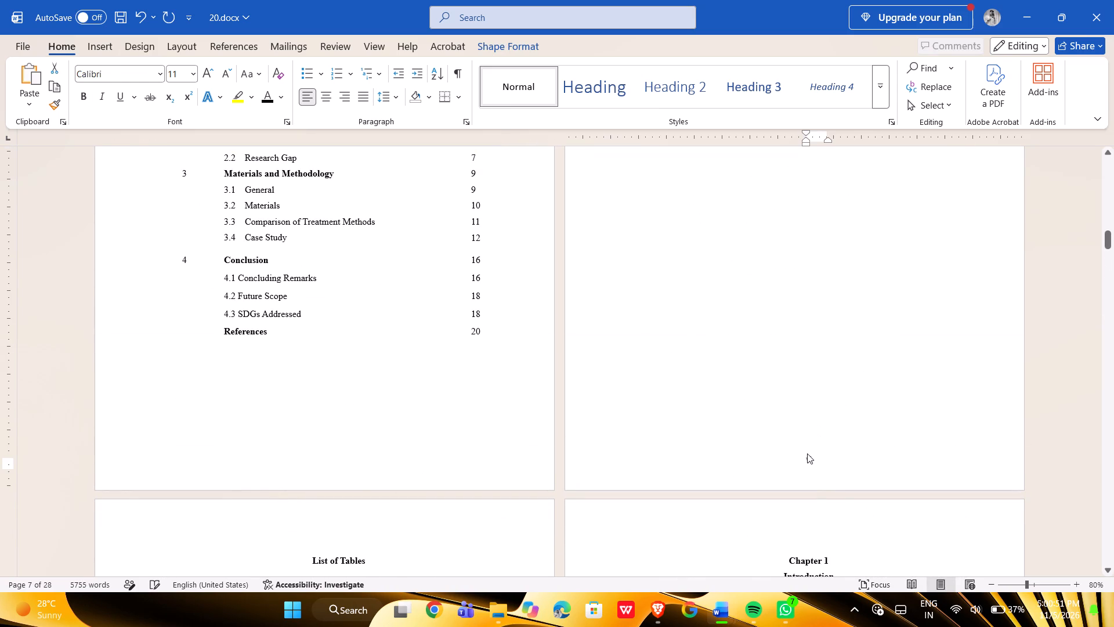
Delete the empty text box covering the footer page number on the Content page.
{"action": "left_click", "coordinate": [252, 440]}
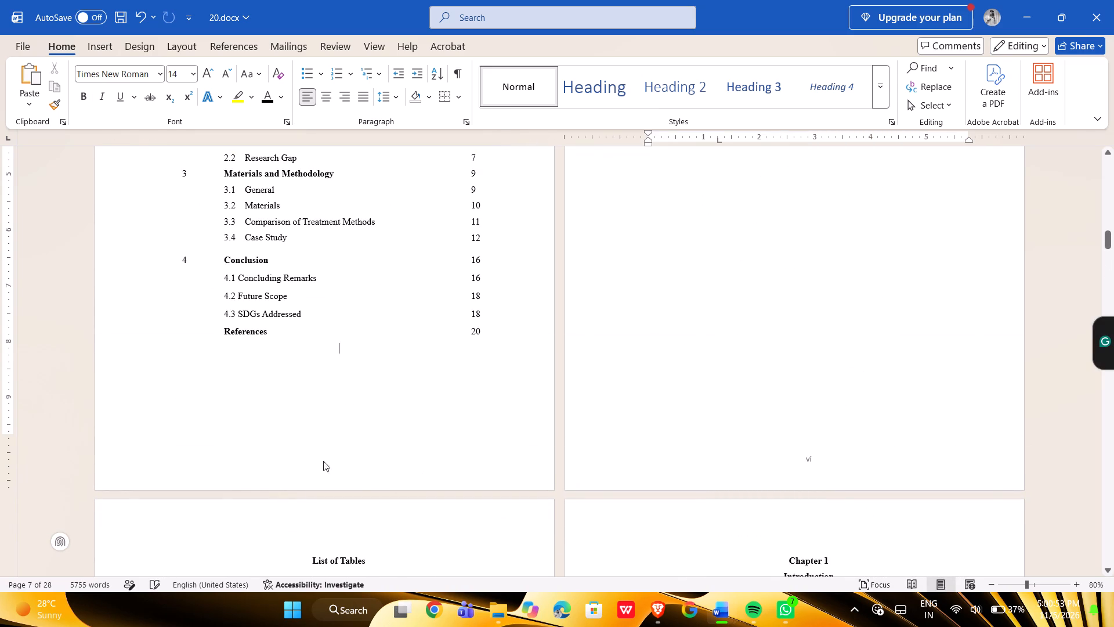
{"action": "left_click", "coordinate": [337, 465]}
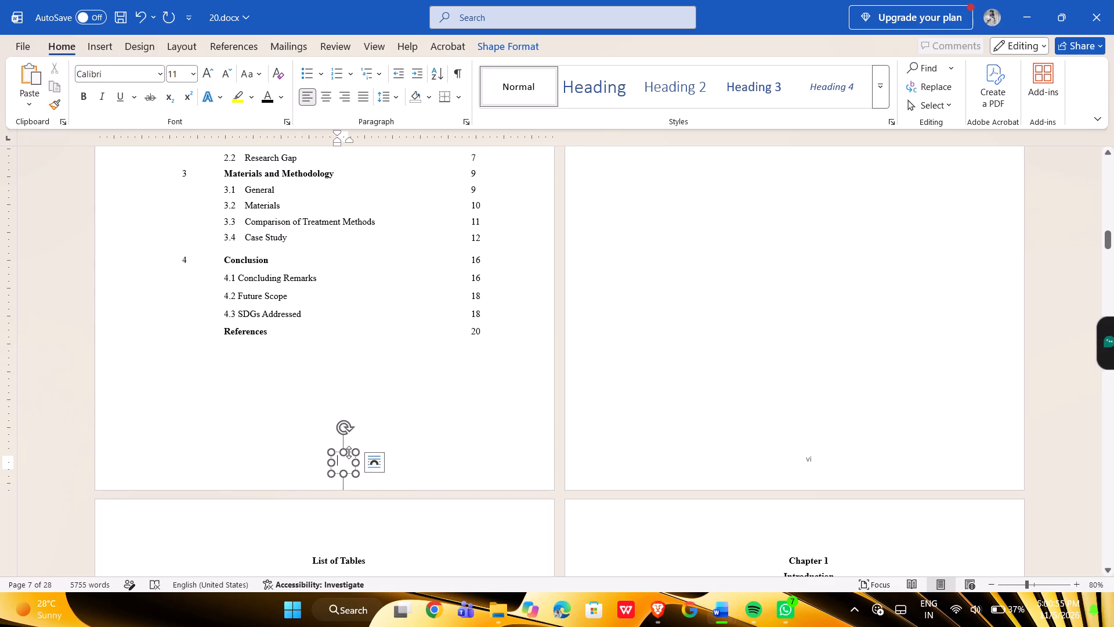
{"action": "left_click", "coordinate": [349, 452]}
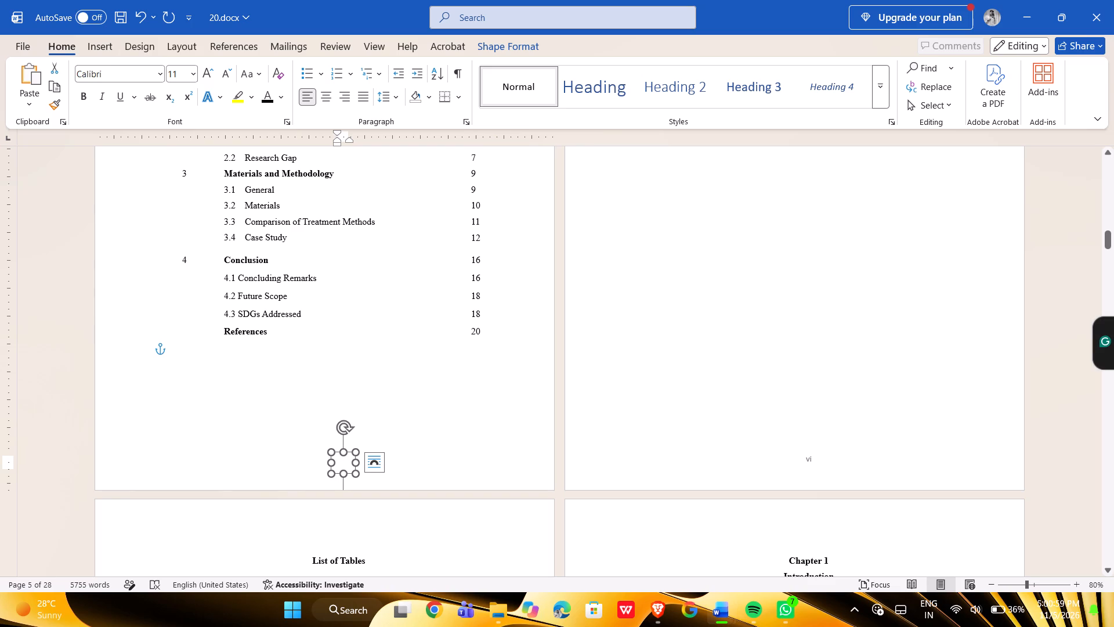
{"action": "left_click", "coordinate": [349, 452]}
{"action": "key", "text": "Delete"}
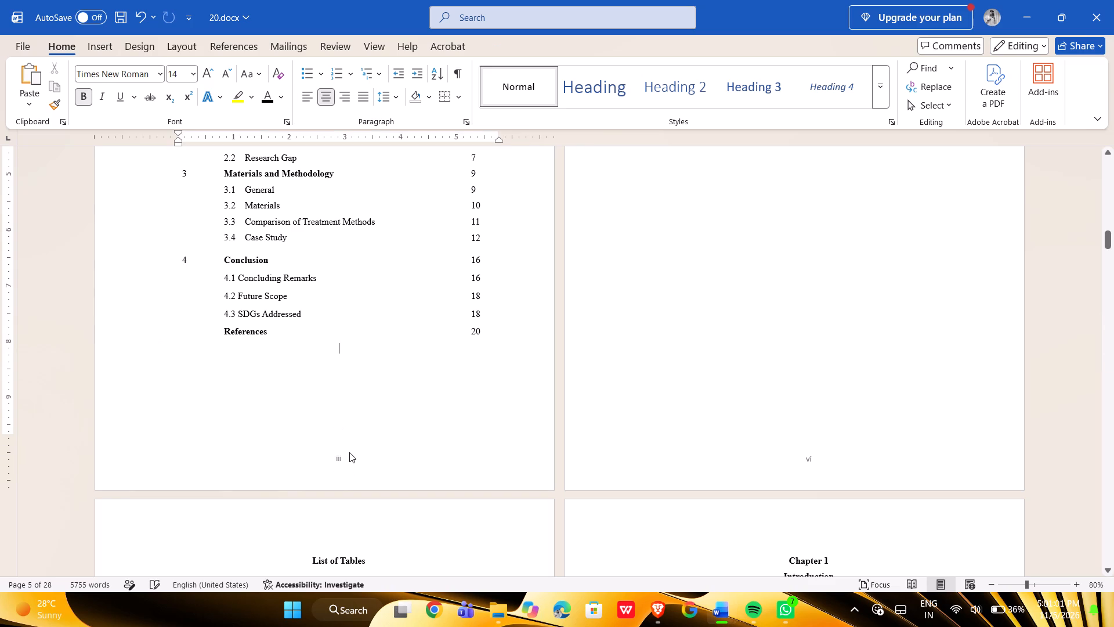
Examine the footer page numbers on the front pages, from the List of Tables back to the Certificate page.
{"action": "scroll", "coordinate": [349, 452], "scroll_direction": "up", "scroll_amount": 2}
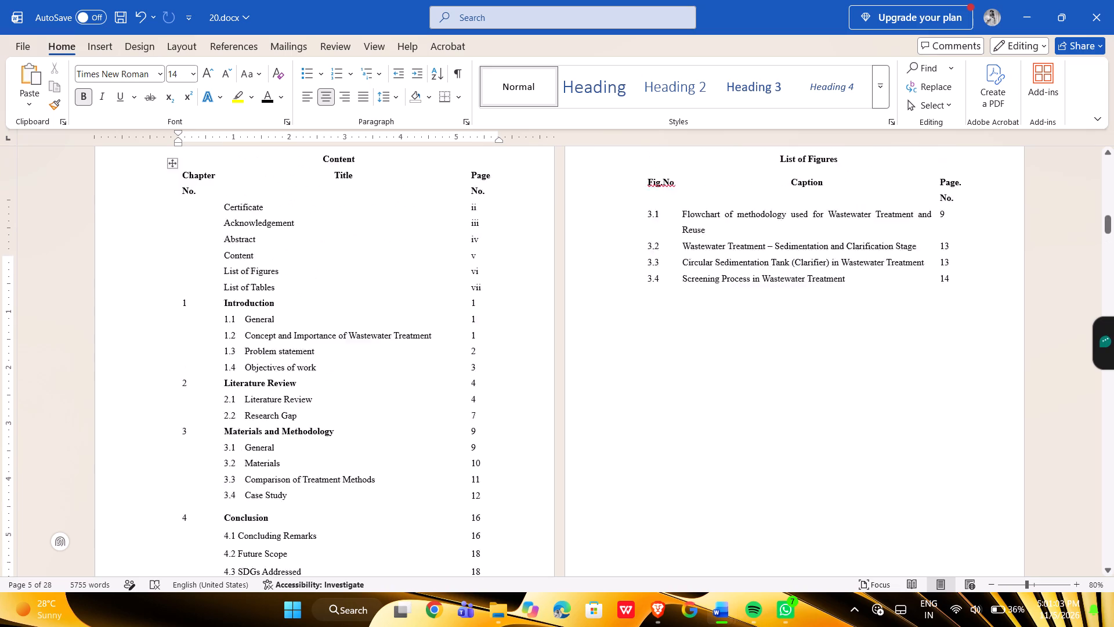
{"action": "scroll", "coordinate": [349, 452], "scroll_direction": "up", "scroll_amount": 2}
{"action": "scroll", "coordinate": [349, 452], "scroll_direction": "down", "scroll_amount": 3}
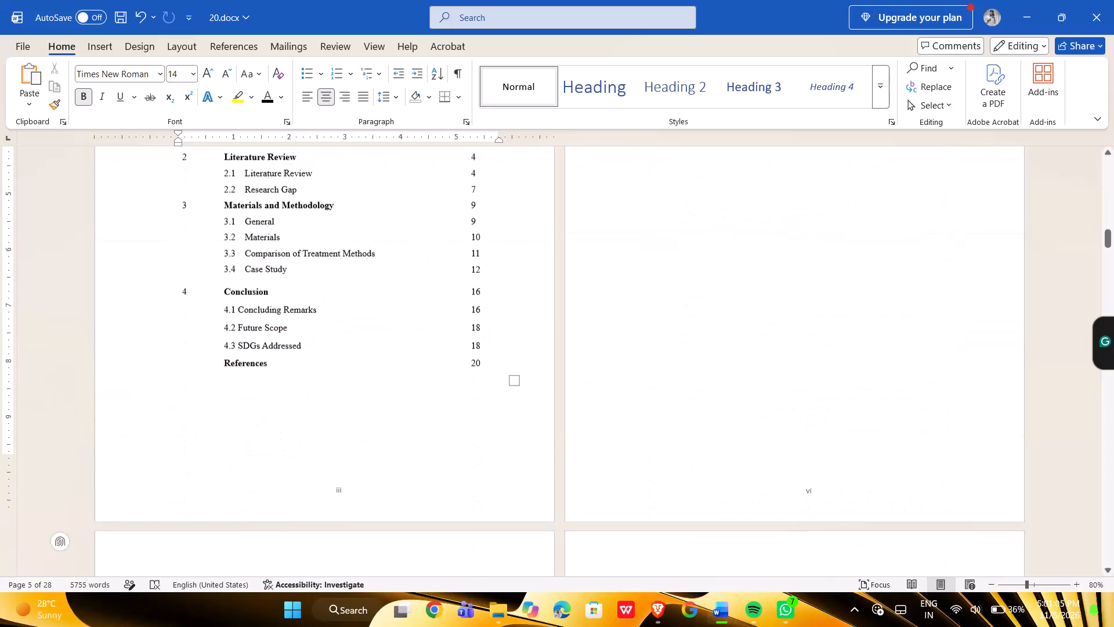
{"action": "scroll", "coordinate": [349, 452], "scroll_direction": "down", "scroll_amount": 2}
{"action": "scroll", "coordinate": [349, 452], "scroll_direction": "up", "scroll_amount": 1}
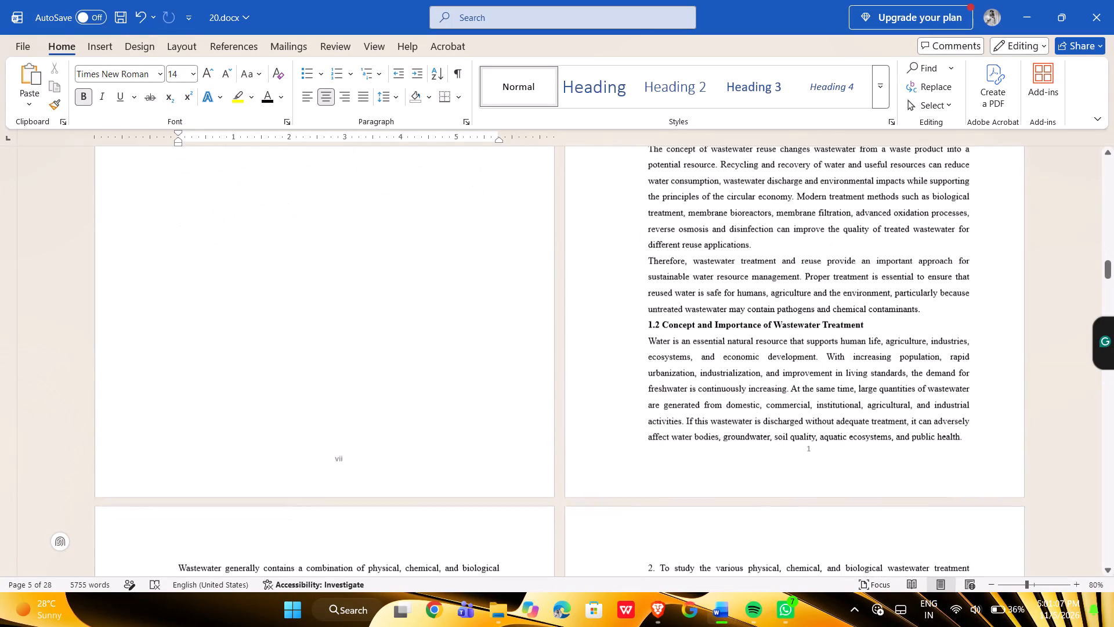
{"action": "scroll", "coordinate": [349, 452], "scroll_direction": "up", "scroll_amount": 1}
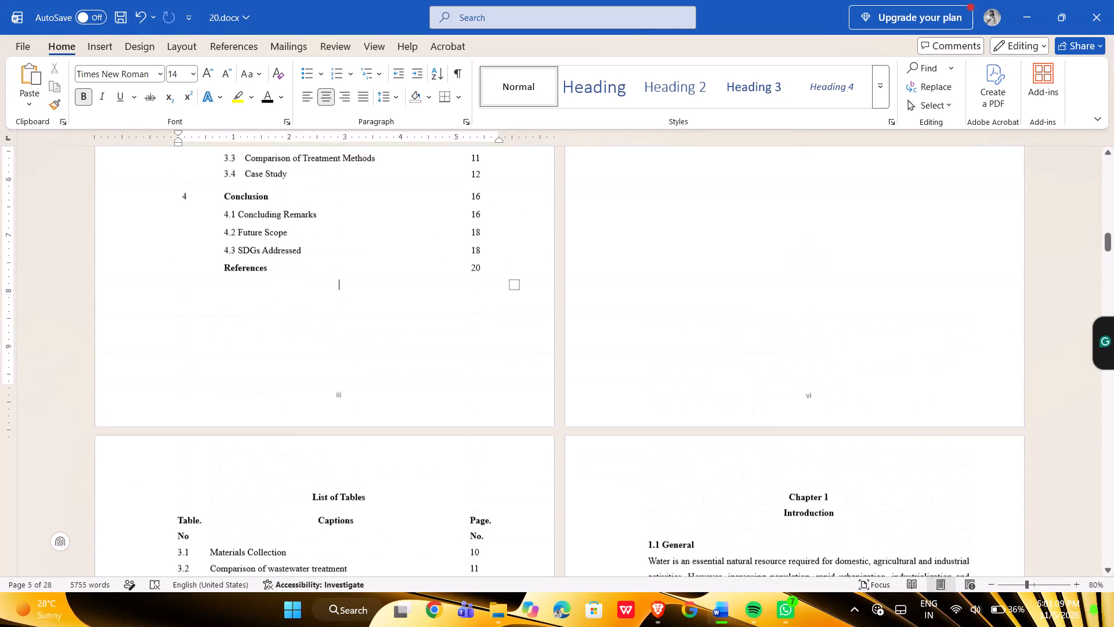
{"action": "scroll", "coordinate": [349, 452], "scroll_direction": "up", "scroll_amount": 4}
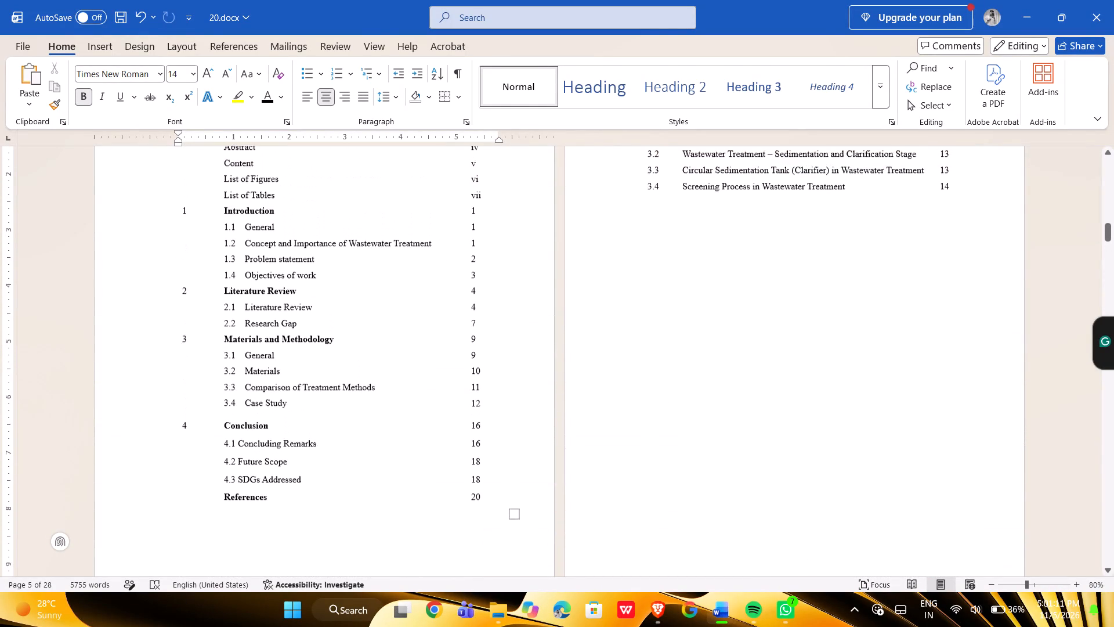
{"action": "scroll", "coordinate": [349, 452], "scroll_direction": "up", "scroll_amount": 3}
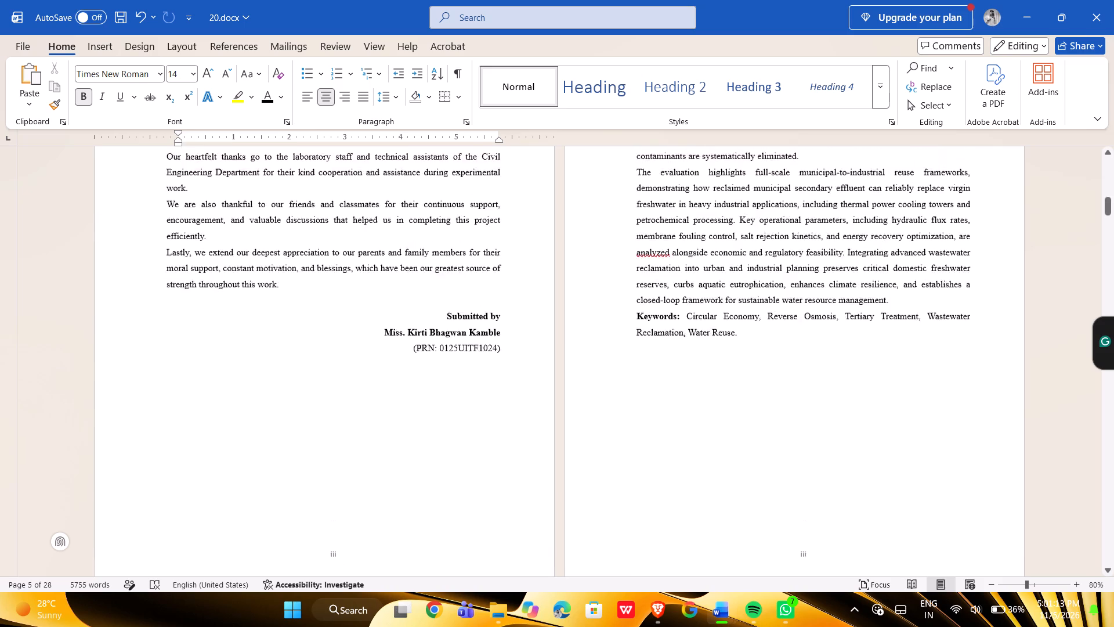
{"action": "scroll", "coordinate": [349, 452], "scroll_direction": "up", "scroll_amount": 1}
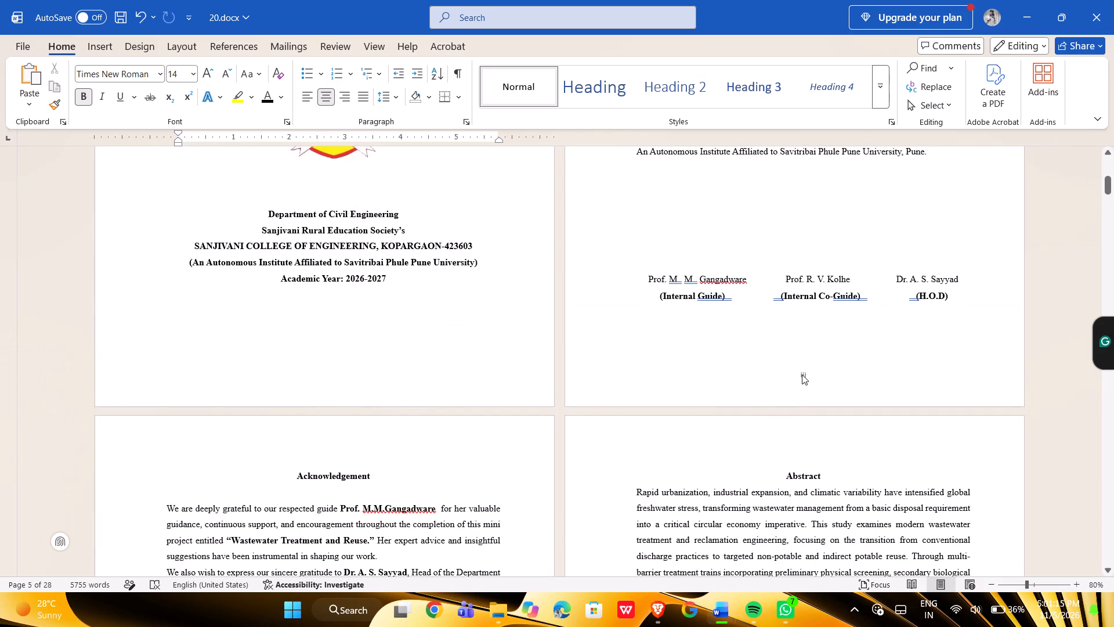
Open the Section 2 footer on the Certificate page and apply the i, ii, iii page number format starting at i.
{"action": "left_click", "coordinate": [804, 374]}
{"action": "double_click", "coordinate": [804, 374]}
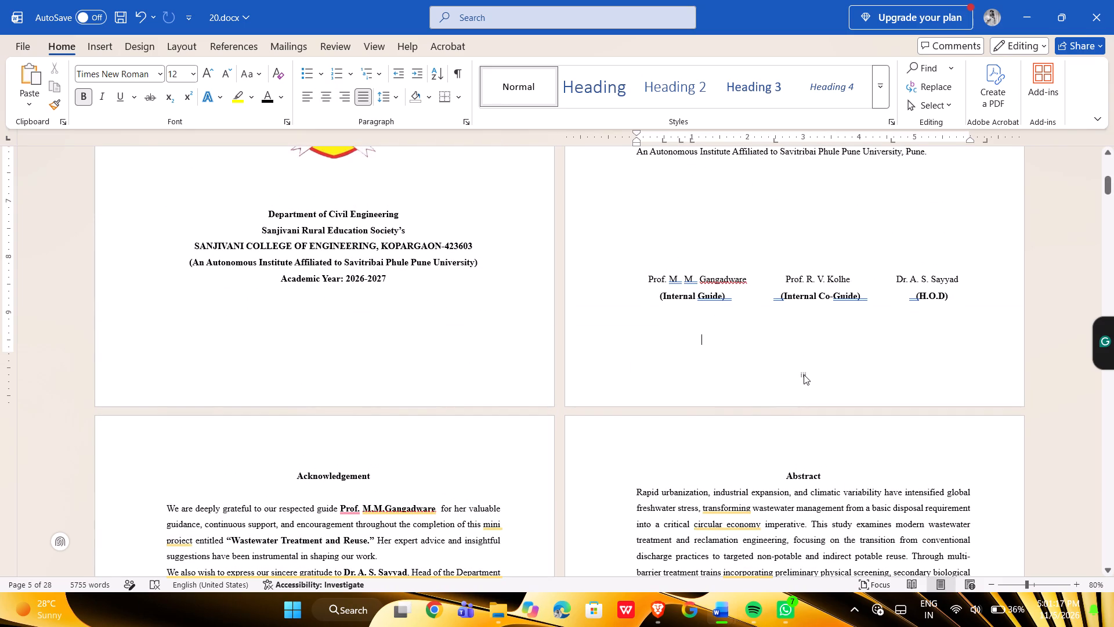
{"action": "triple_click", "coordinate": [804, 374]}
{"action": "left_click", "coordinate": [804, 374]}
{"action": "left_click", "coordinate": [804, 374]}
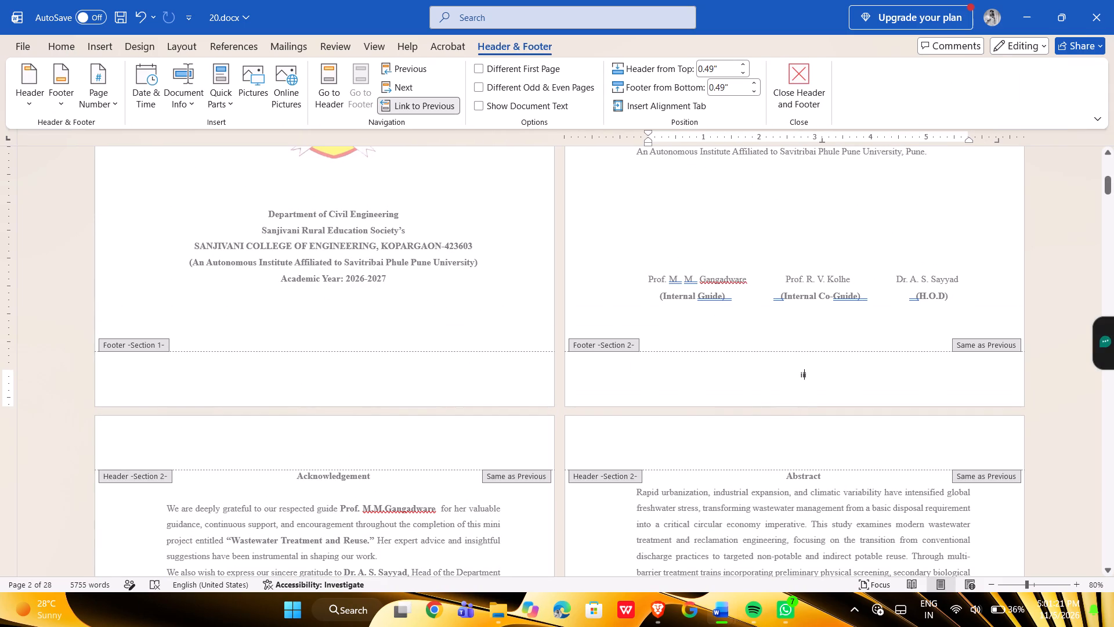
{"action": "left_click", "coordinate": [988, 343]}
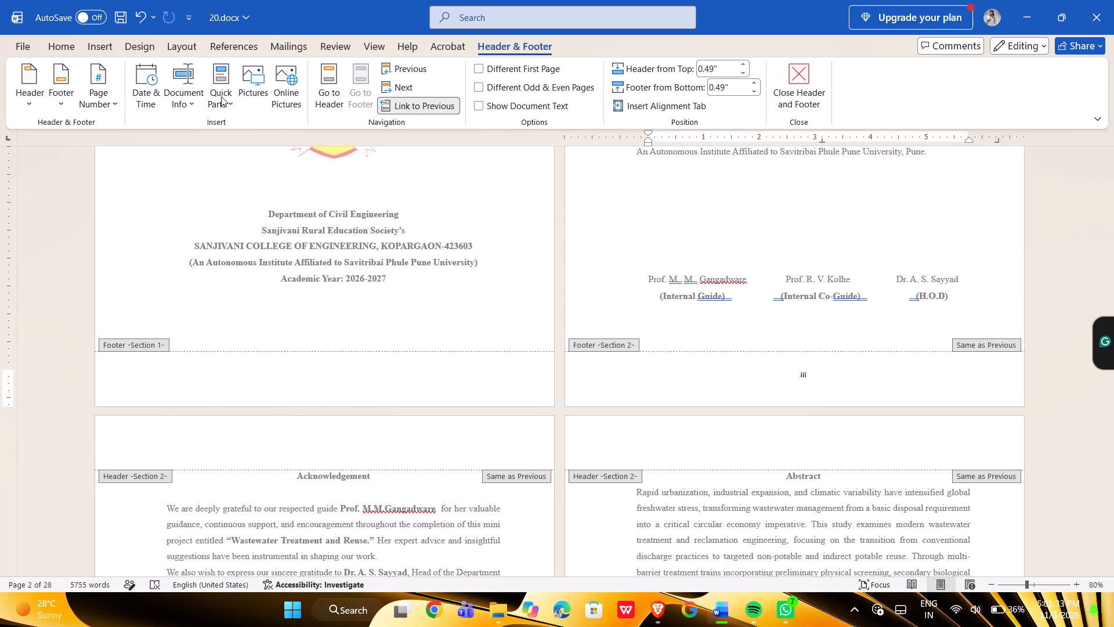
{"action": "left_click", "coordinate": [96, 77]}
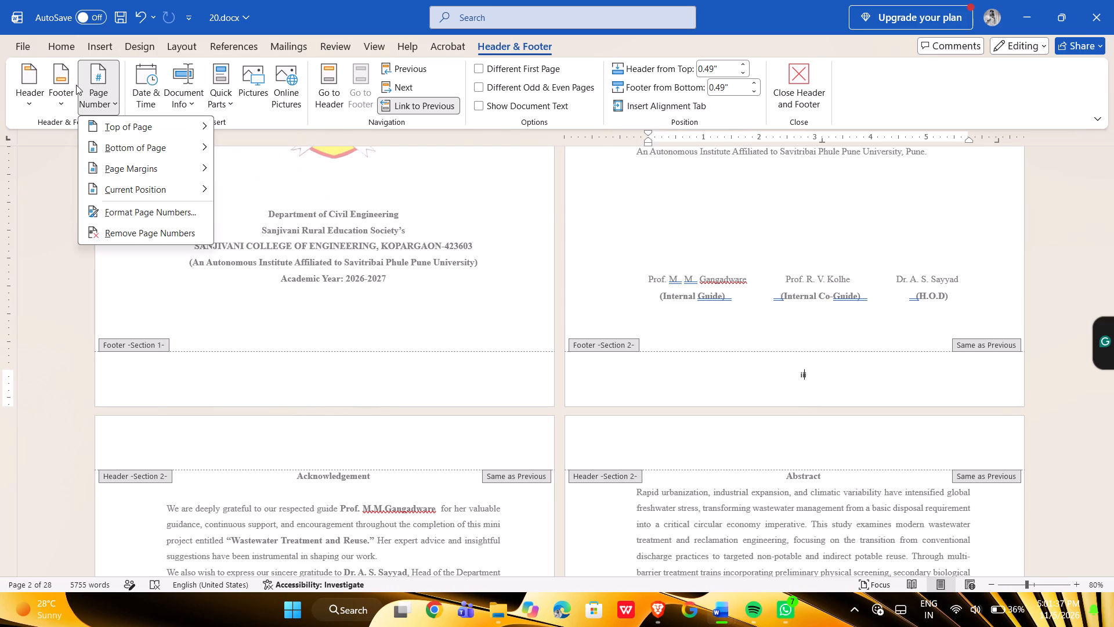
{"action": "left_click", "coordinate": [125, 213]}
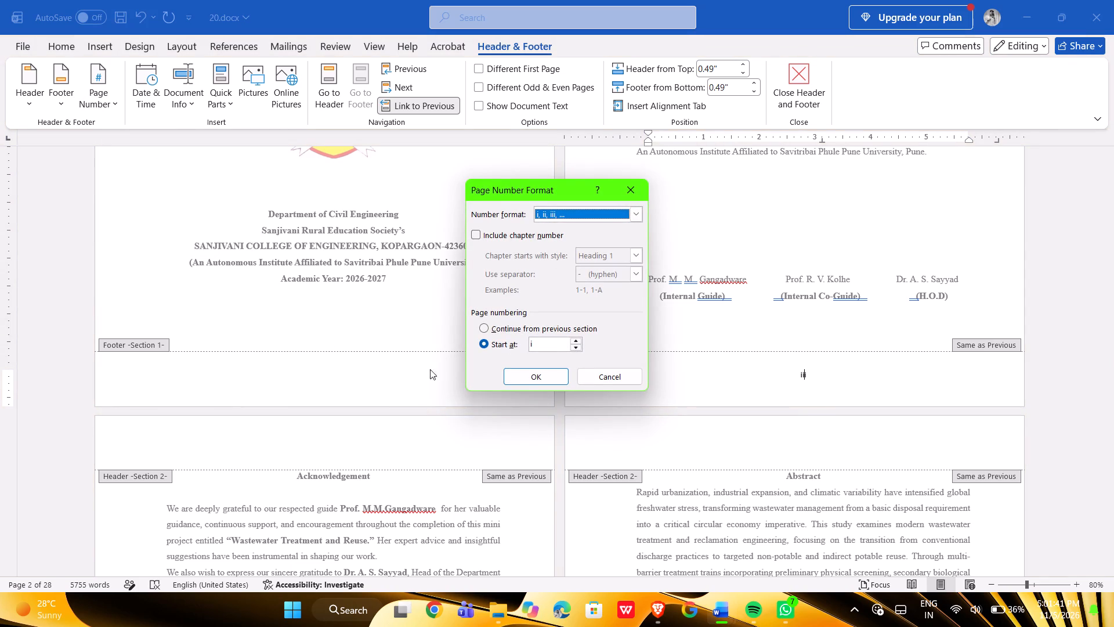
{"action": "left_click", "coordinate": [537, 376]}
Examine the footer page numbers and section links from the Certificate page through the Chapter 1 pages.
{"action": "scroll", "coordinate": [563, 406], "scroll_direction": "down", "scroll_amount": 2}
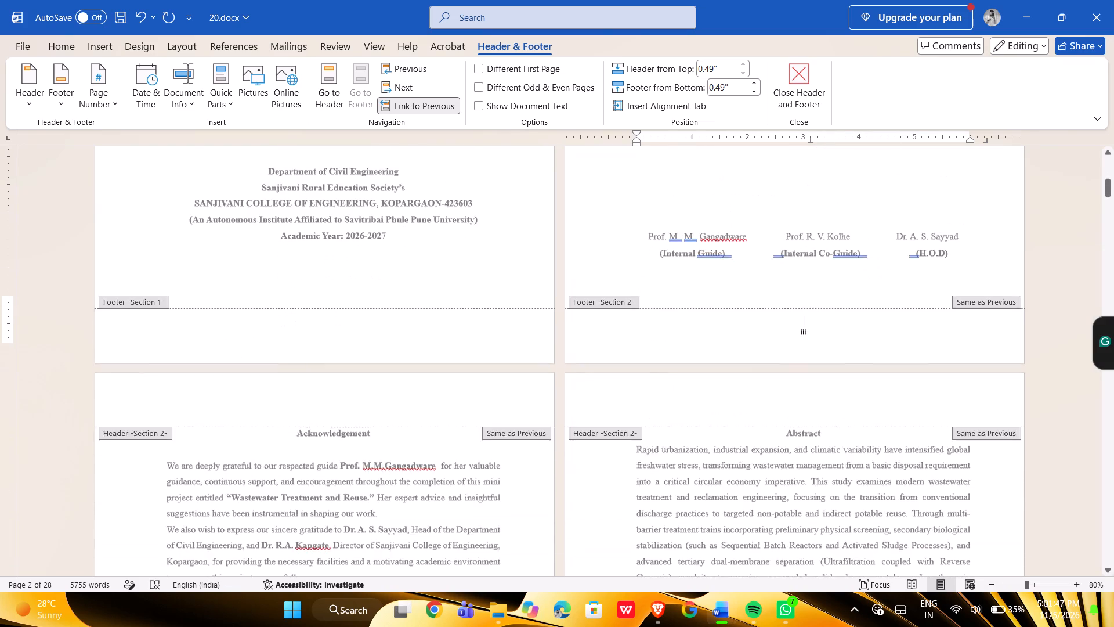
{"action": "scroll", "coordinate": [563, 406], "scroll_direction": "down", "scroll_amount": 4}
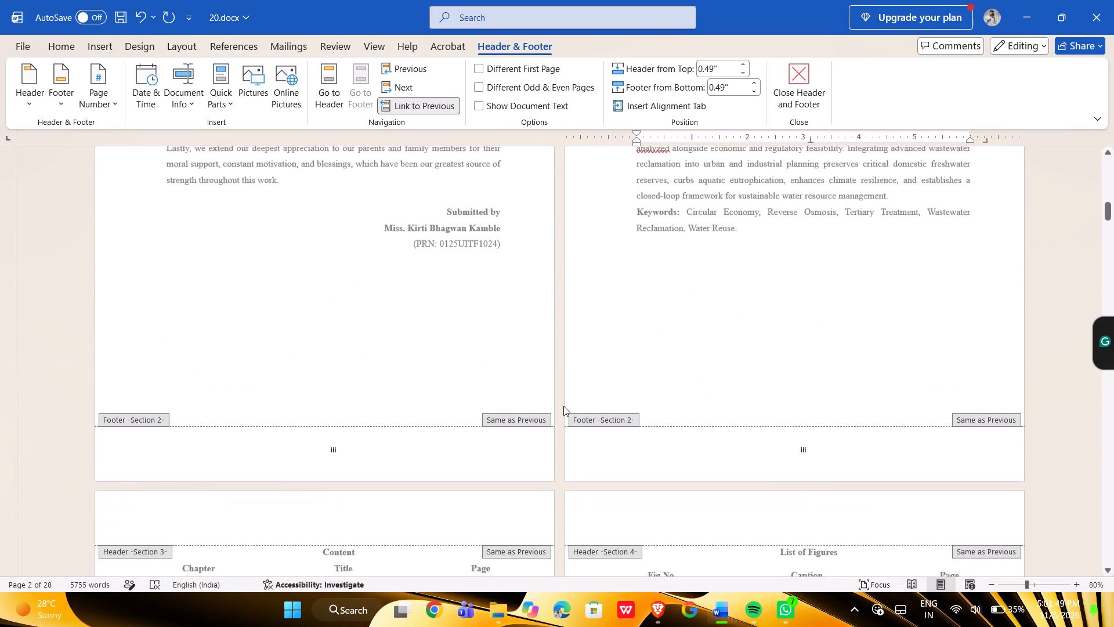
{"action": "scroll", "coordinate": [563, 406], "scroll_direction": "down", "scroll_amount": 3}
{"action": "scroll", "coordinate": [563, 406], "scroll_direction": "up", "scroll_amount": 1}
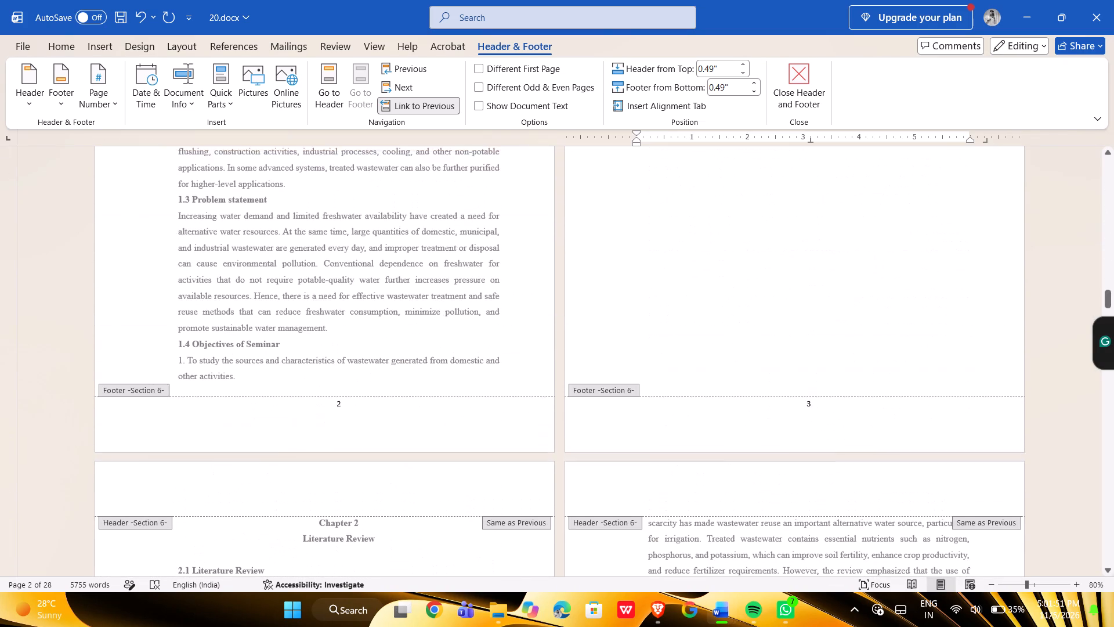
{"action": "scroll", "coordinate": [563, 406], "scroll_direction": "up", "scroll_amount": 1}
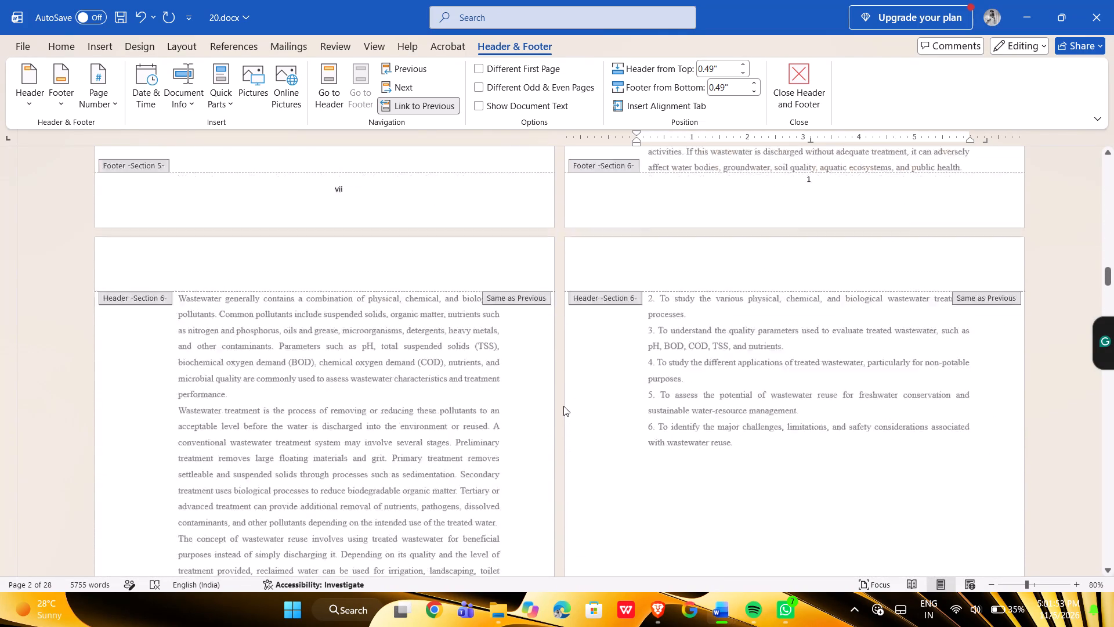
{"action": "scroll", "coordinate": [563, 406], "scroll_direction": "up", "scroll_amount": 4}
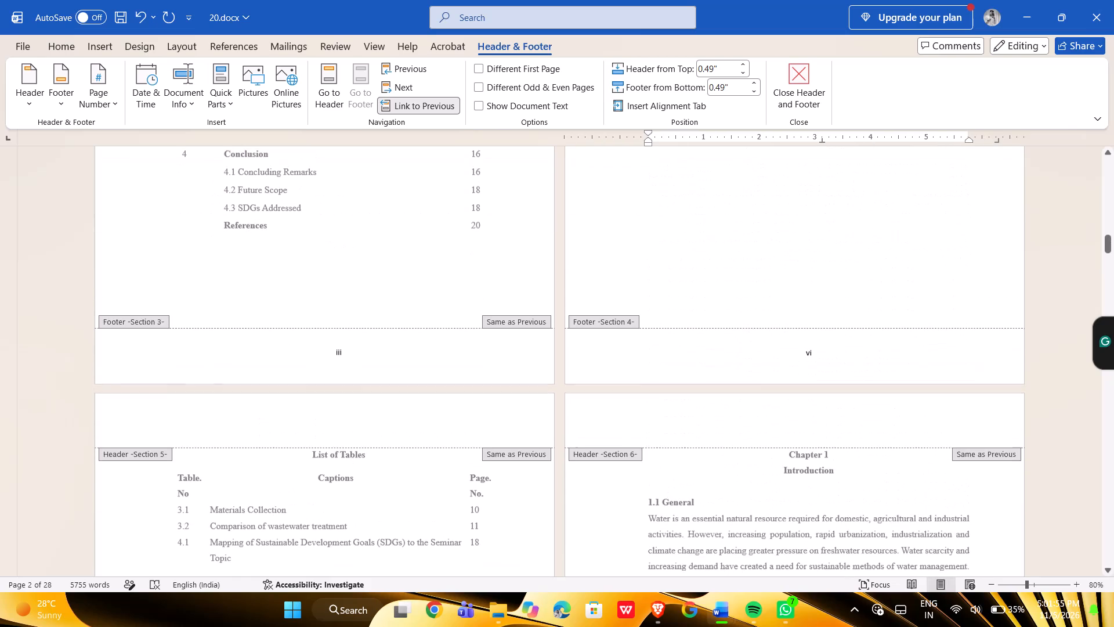
{"action": "scroll", "coordinate": [563, 406], "scroll_direction": "up", "scroll_amount": 1}
Replace the page number in the Section 3 footer on the Content page with v.
{"action": "left_click", "coordinate": [358, 356]}
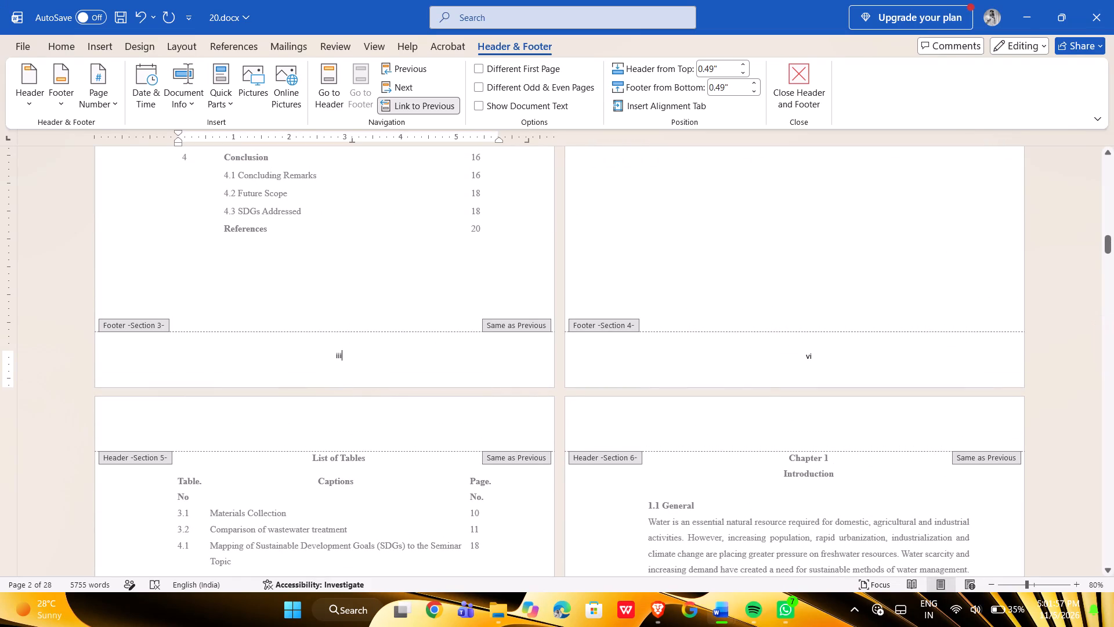
{"action": "key", "text": "BackSpace"}
{"action": "key", "text": "BackSpace"}
{"action": "key", "text": "BackSpace"}
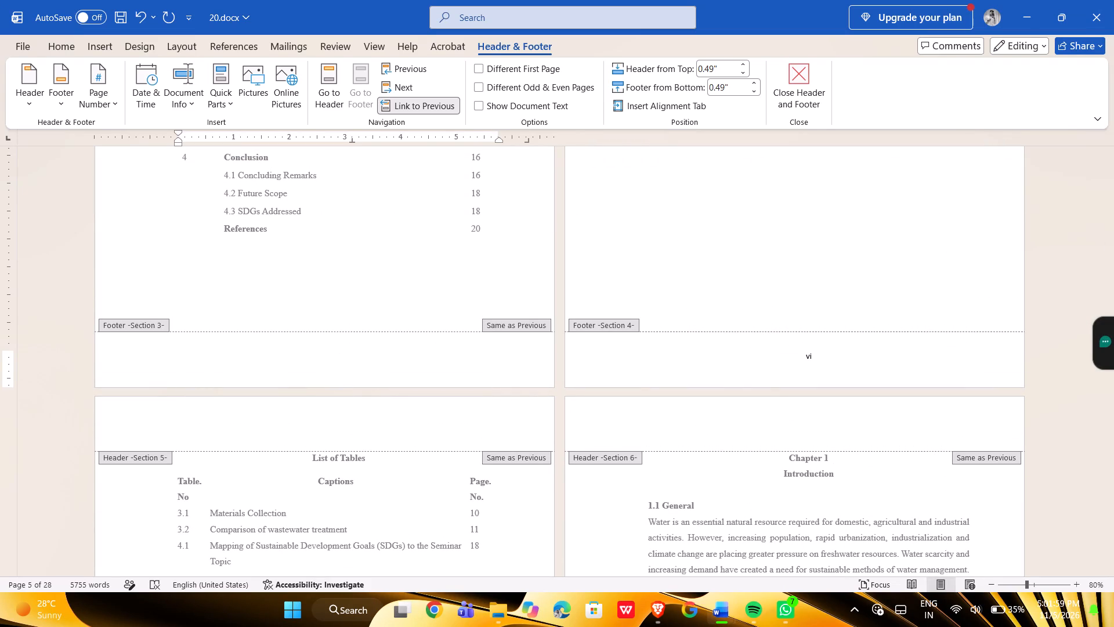
{"action": "key", "text": "v"}
Examine the footer page numbers from the Content page back to the cover page.
{"action": "scroll", "coordinate": [358, 356], "scroll_direction": "up", "scroll_amount": 3}
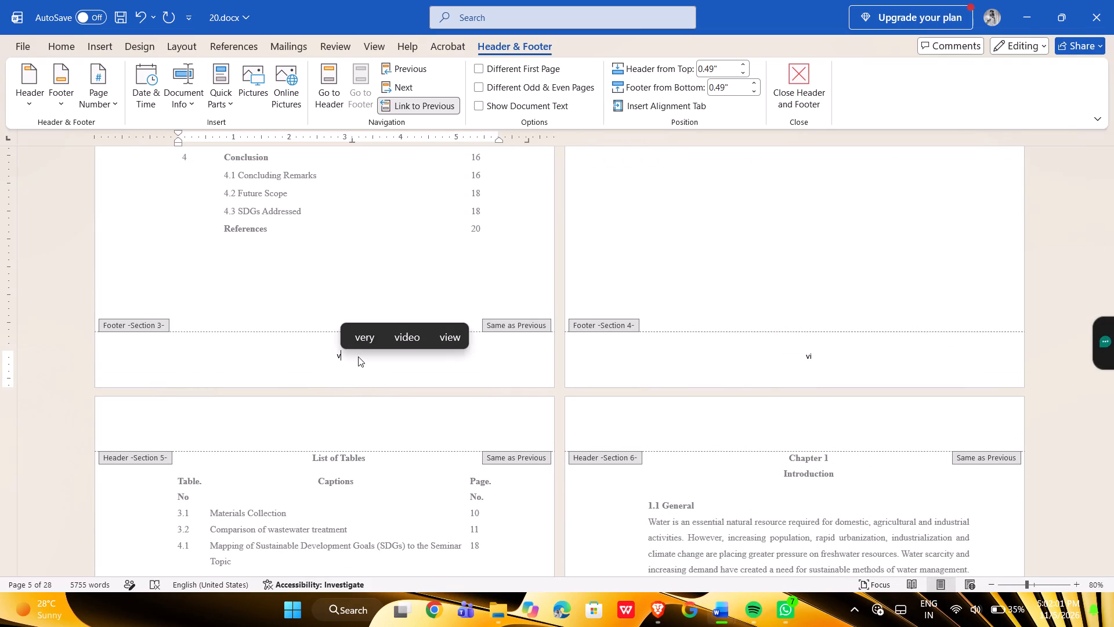
{"action": "scroll", "coordinate": [358, 356], "scroll_direction": "up", "scroll_amount": 1}
{"action": "left_click", "coordinate": [537, 269]}
{"action": "scroll", "coordinate": [537, 269], "scroll_direction": "up", "scroll_amount": 2}
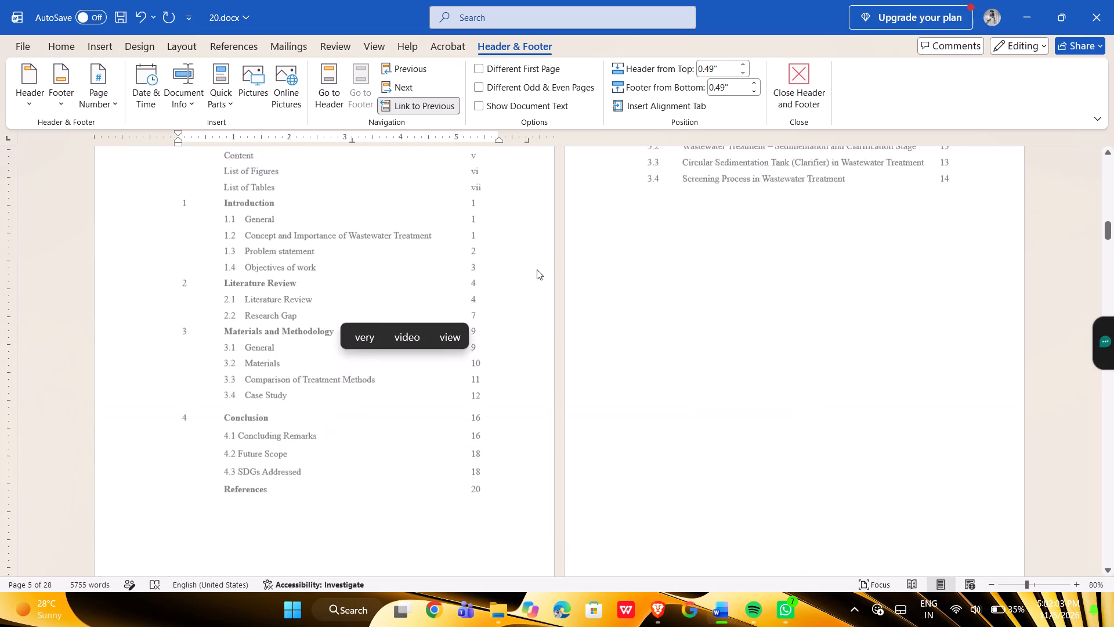
{"action": "scroll", "coordinate": [537, 269], "scroll_direction": "up", "scroll_amount": 2}
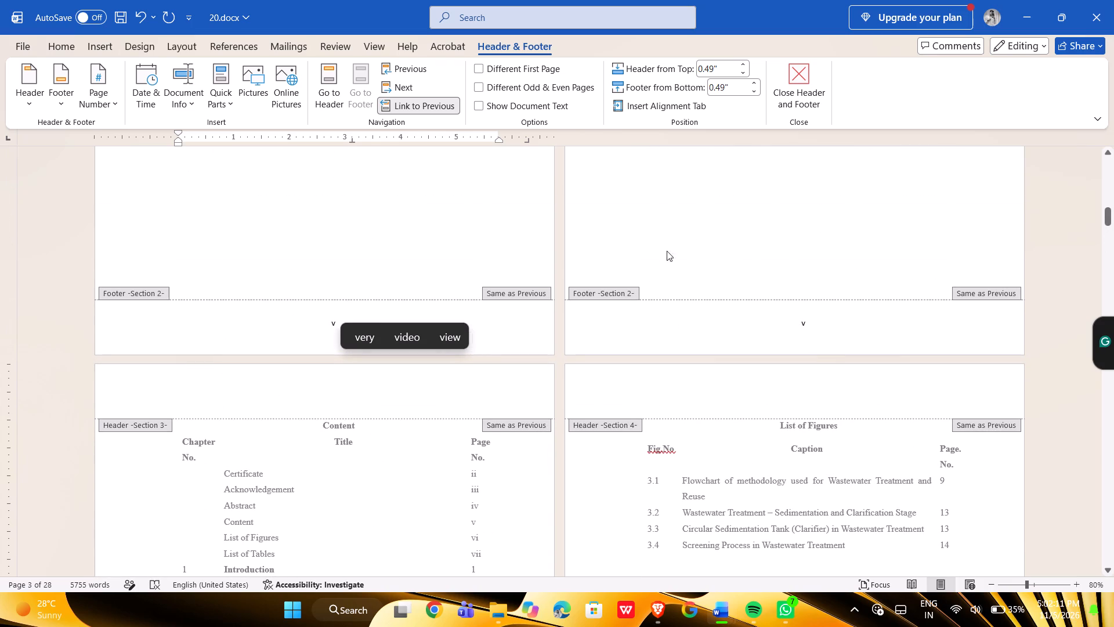
{"action": "scroll", "coordinate": [322, 215], "scroll_direction": "up", "scroll_amount": 2}
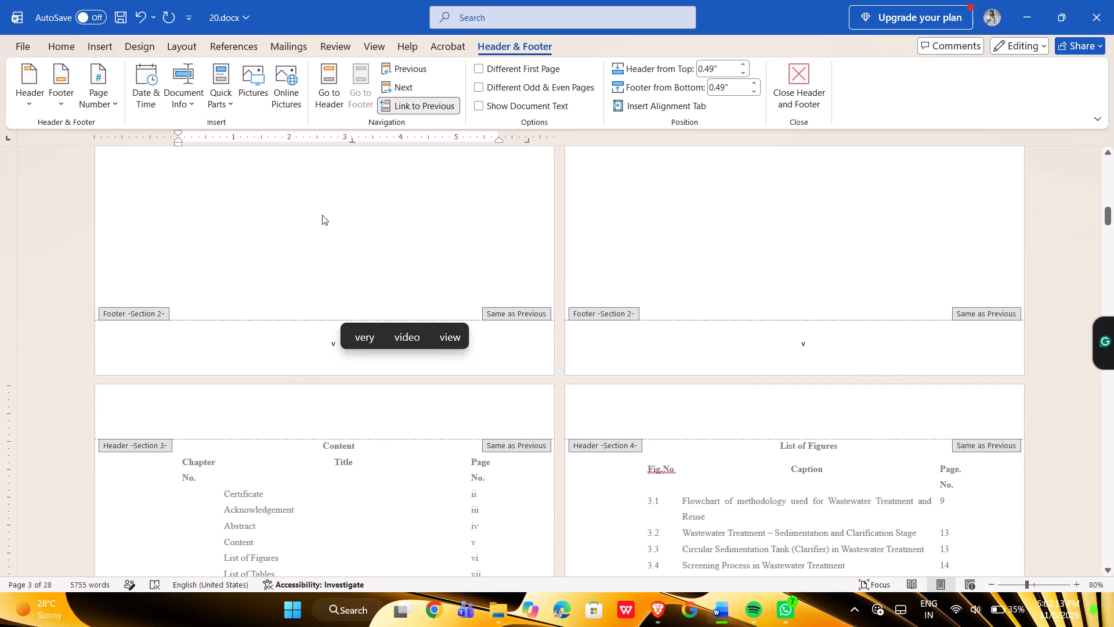
{"action": "scroll", "coordinate": [322, 215], "scroll_direction": "up", "scroll_amount": 7}
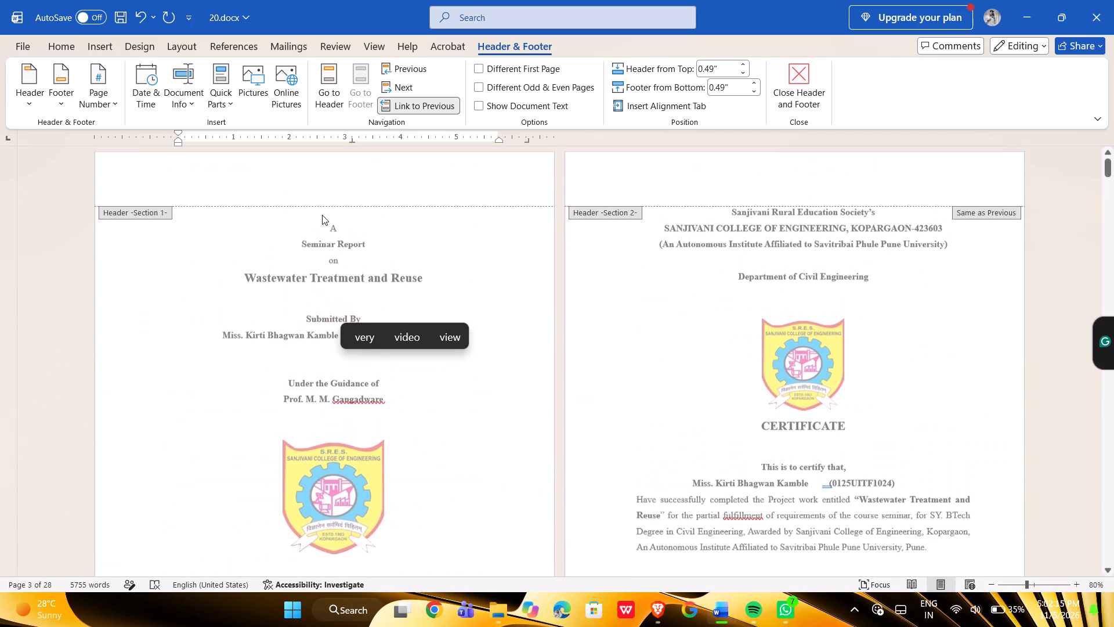
{"action": "scroll", "coordinate": [322, 215], "scroll_direction": "up", "scroll_amount": 1}
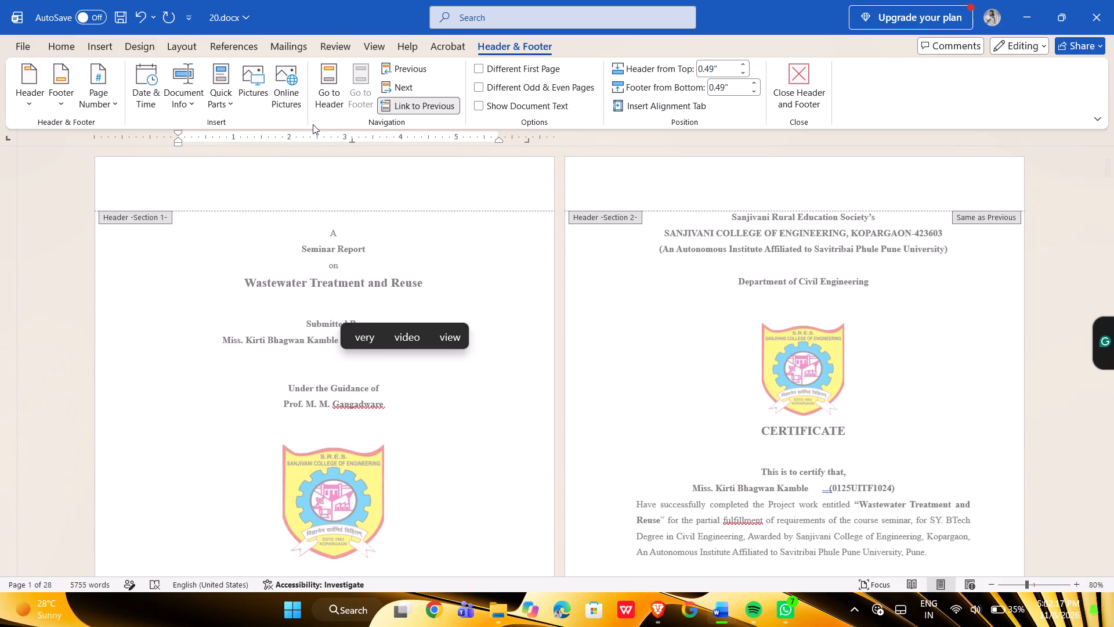
Replace the Section 2 footer's page number on the Certificate page with a centre-tabbed ii and leave footer editing.
{"action": "left_click", "coordinate": [394, 69]}
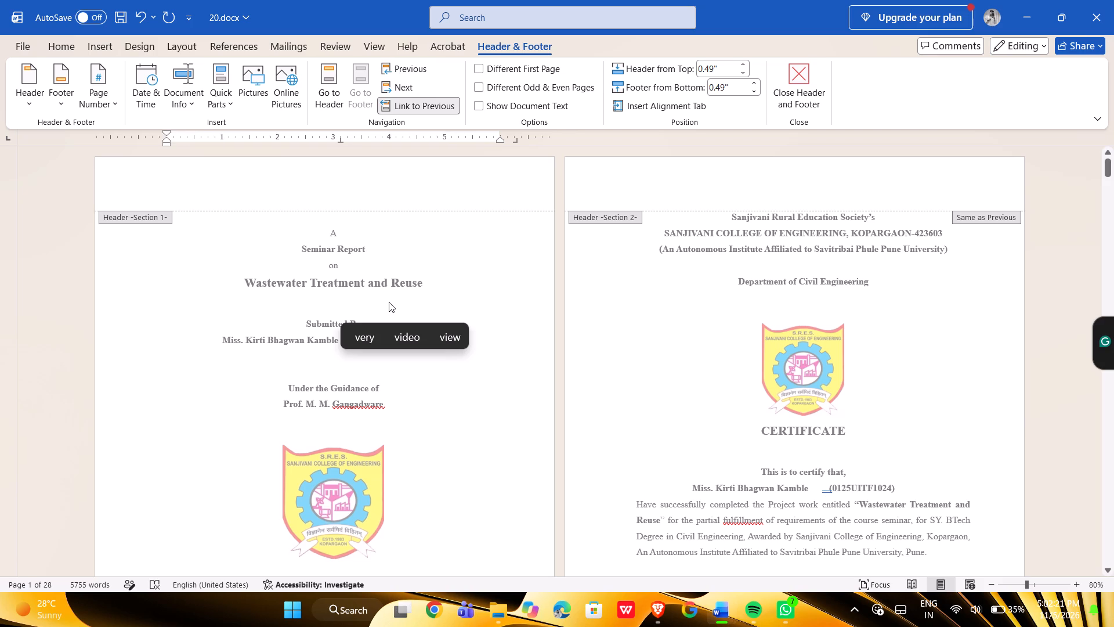
{"action": "scroll", "coordinate": [389, 302], "scroll_direction": "down", "scroll_amount": 2}
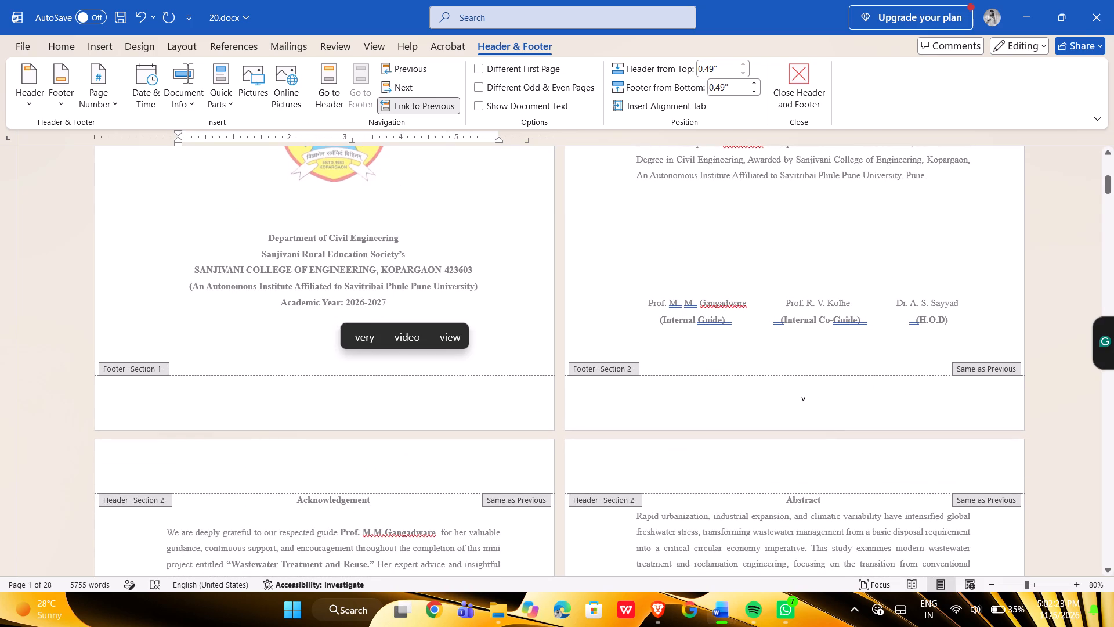
{"action": "left_click", "coordinate": [824, 395]}
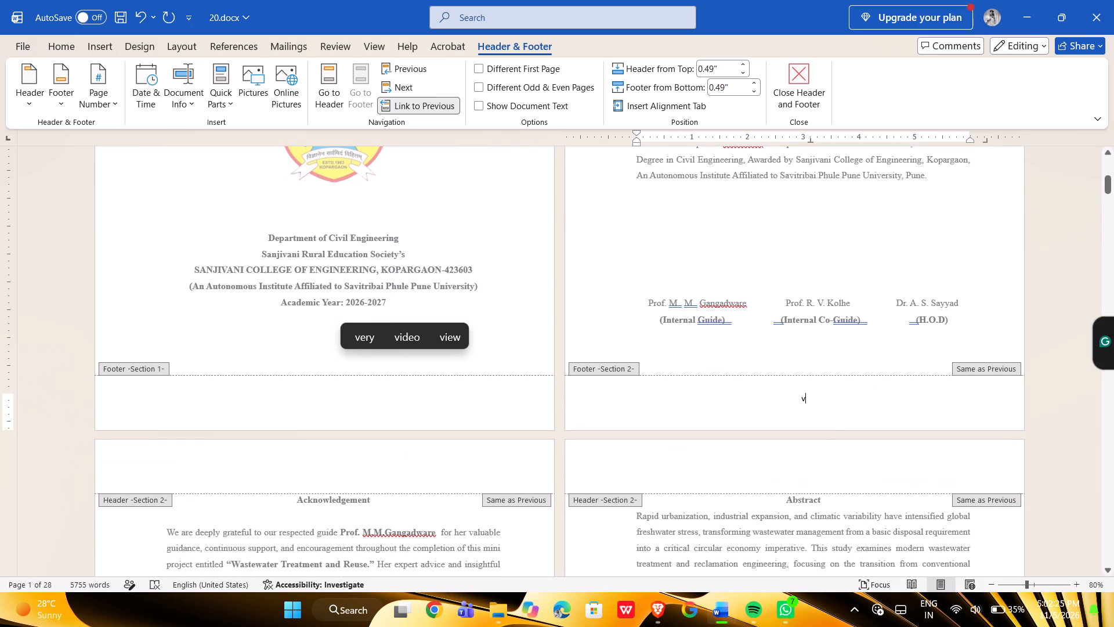
{"action": "key", "text": "BackSpace"}
{"action": "key", "text": "BackSpace"}
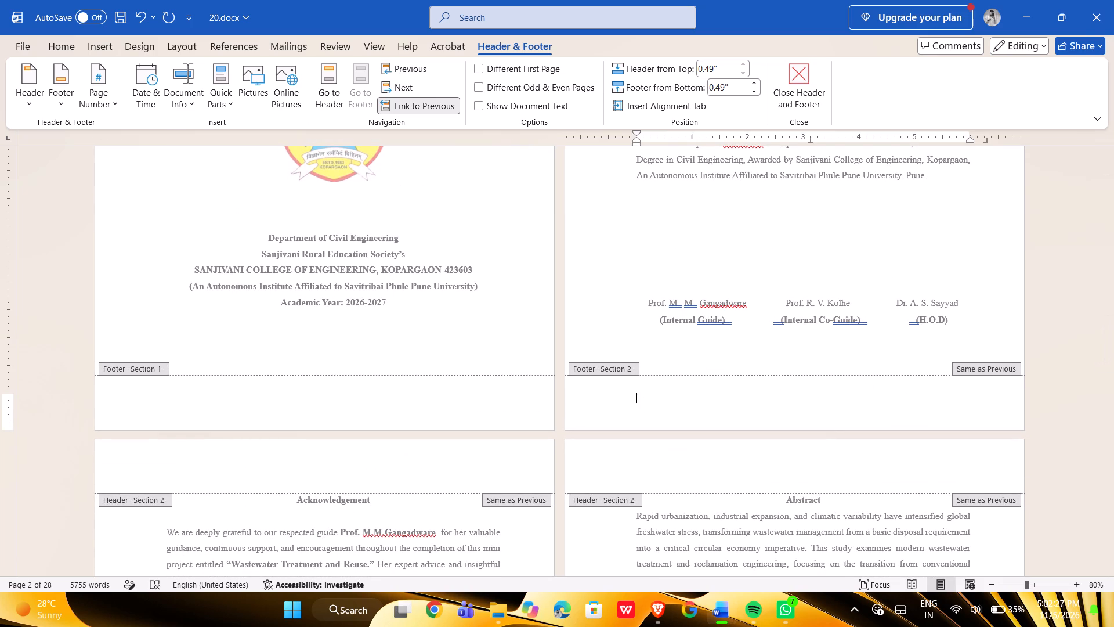
{"action": "key", "text": "Tab"}
{"action": "type", "text": "ii"}
{"action": "scroll", "coordinate": [824, 395], "scroll_direction": "down", "scroll_amount": 1}
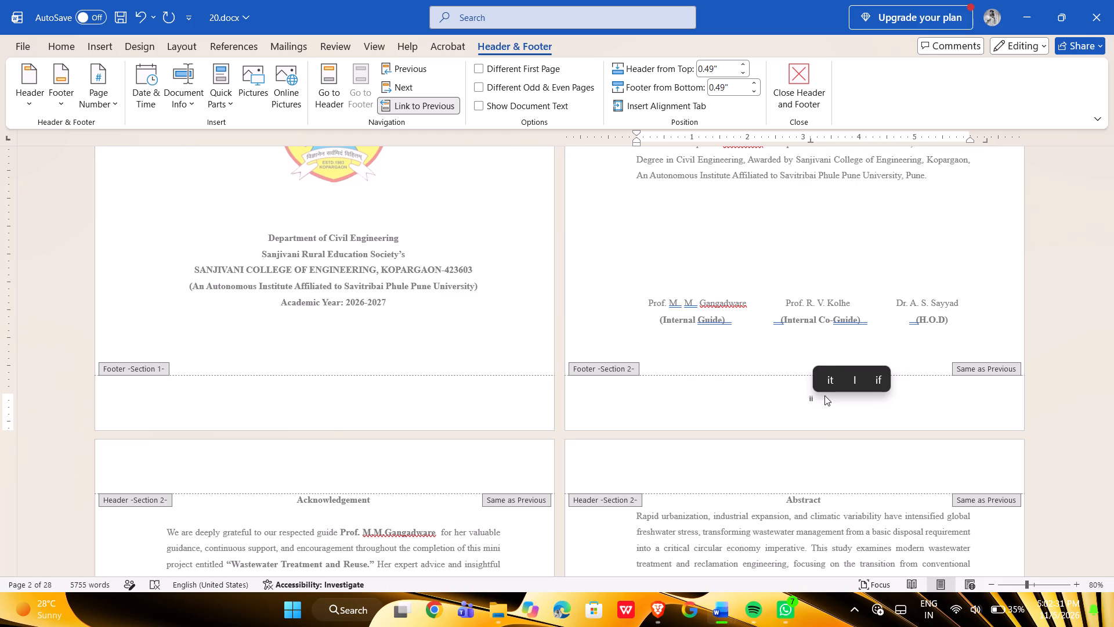
{"action": "scroll", "coordinate": [824, 395], "scroll_direction": "down", "scroll_amount": 1}
{"action": "scroll", "coordinate": [759, 397], "scroll_direction": "down", "scroll_amount": 2}
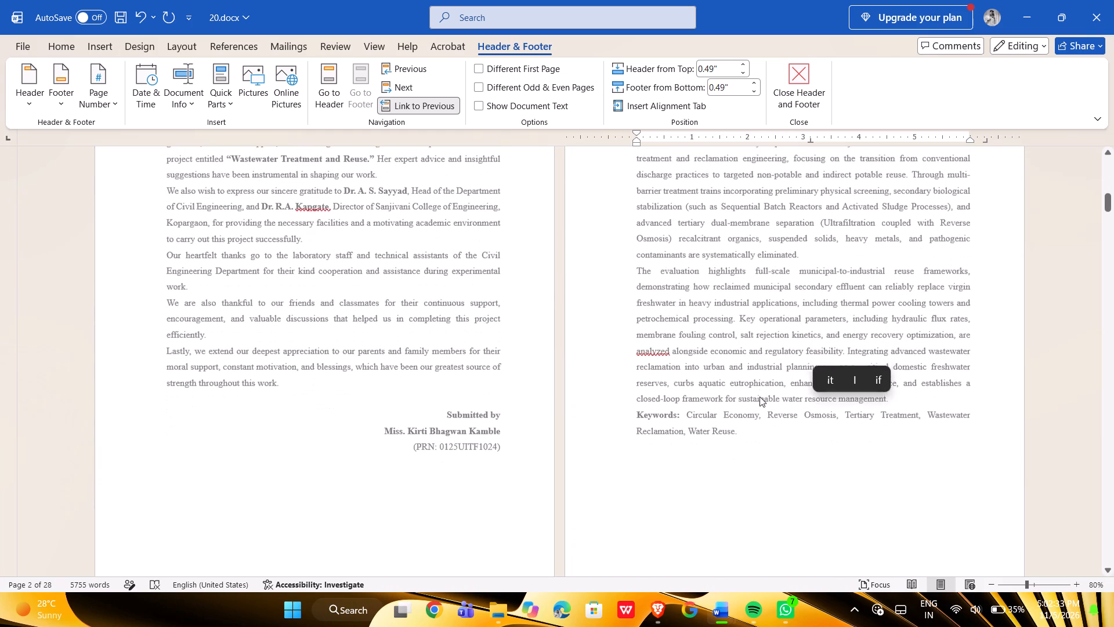
{"action": "scroll", "coordinate": [759, 397], "scroll_direction": "down", "scroll_amount": 2}
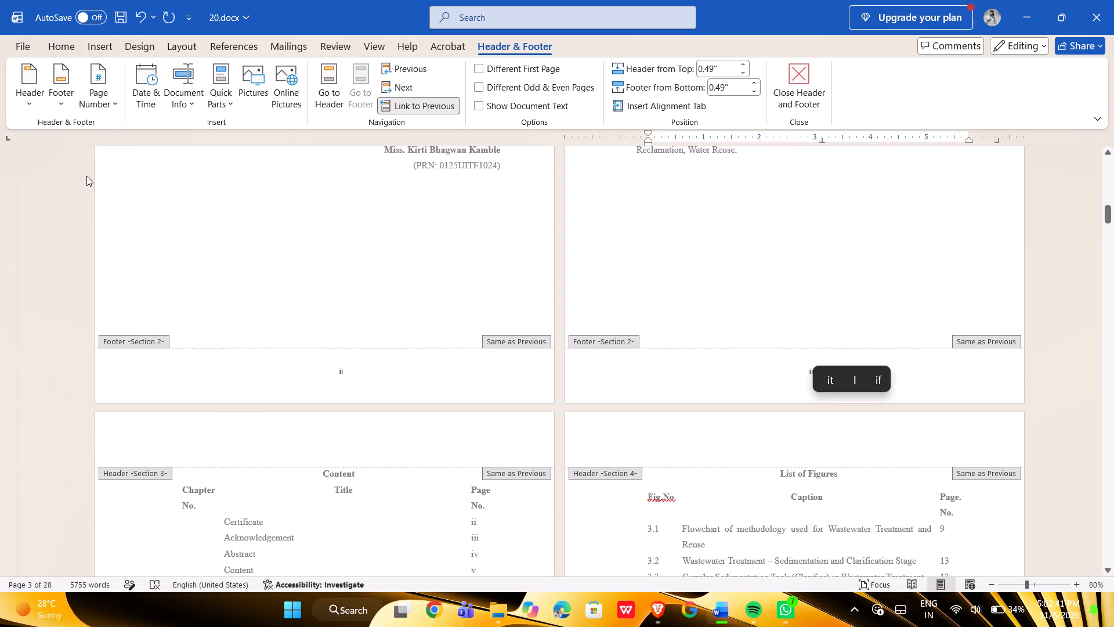
{"action": "left_click", "coordinate": [31, 206]}
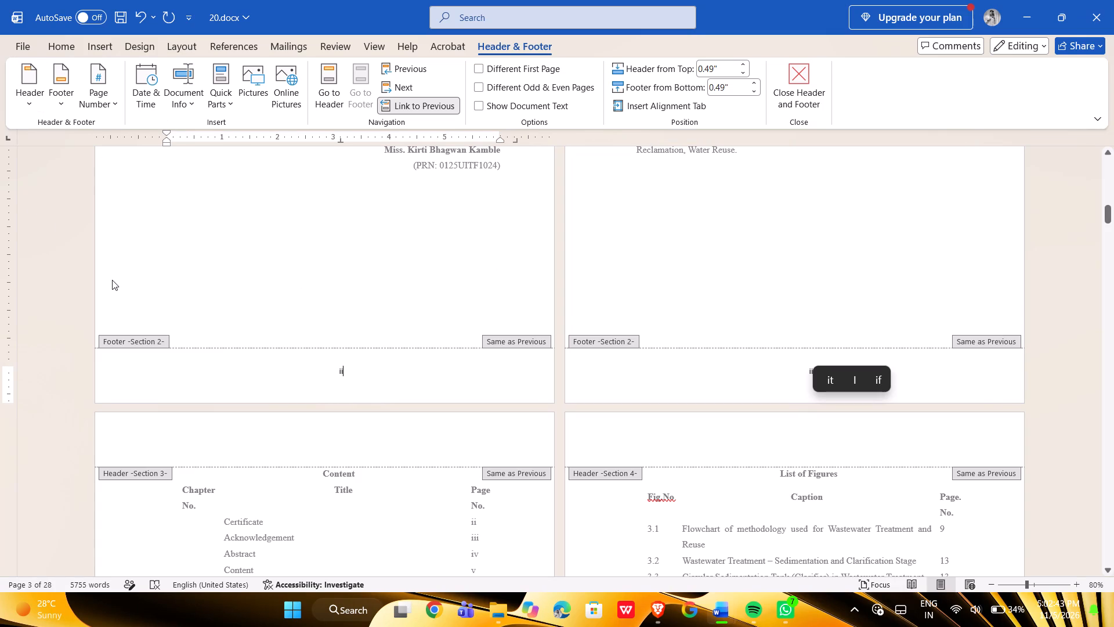
{"action": "key", "text": "Escape"}
{"action": "key", "text": "Escape"}
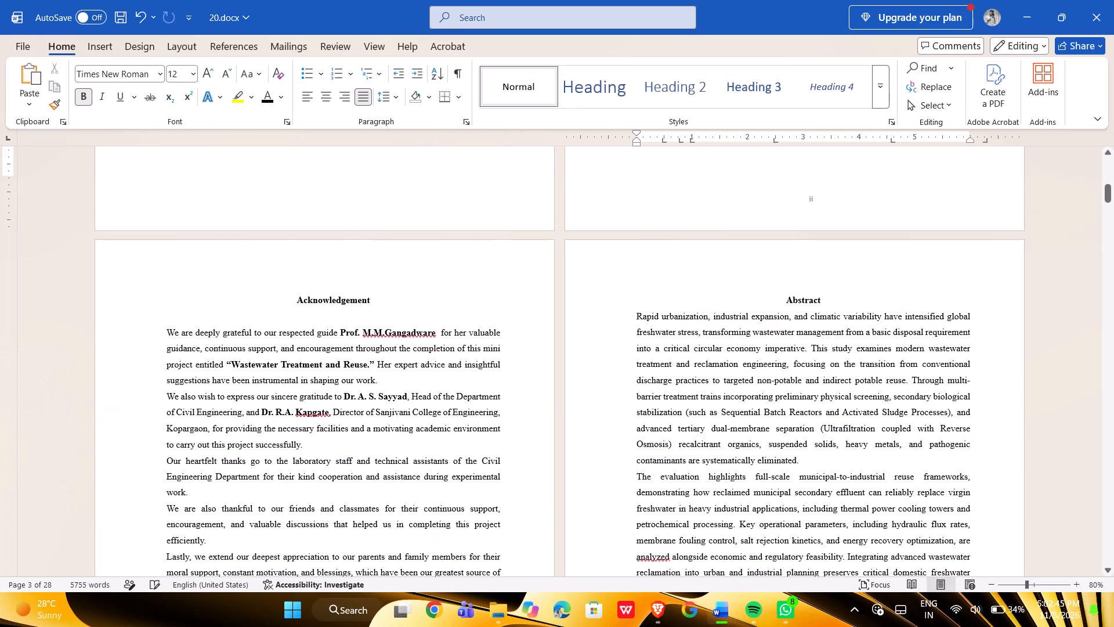
Examine the footer page numbers on the front pages from the Certificate through the List of Tables.
{"action": "scroll", "coordinate": [339, 413], "scroll_direction": "up", "scroll_amount": 2}
{"action": "scroll", "coordinate": [339, 413], "scroll_direction": "down", "scroll_amount": 1}
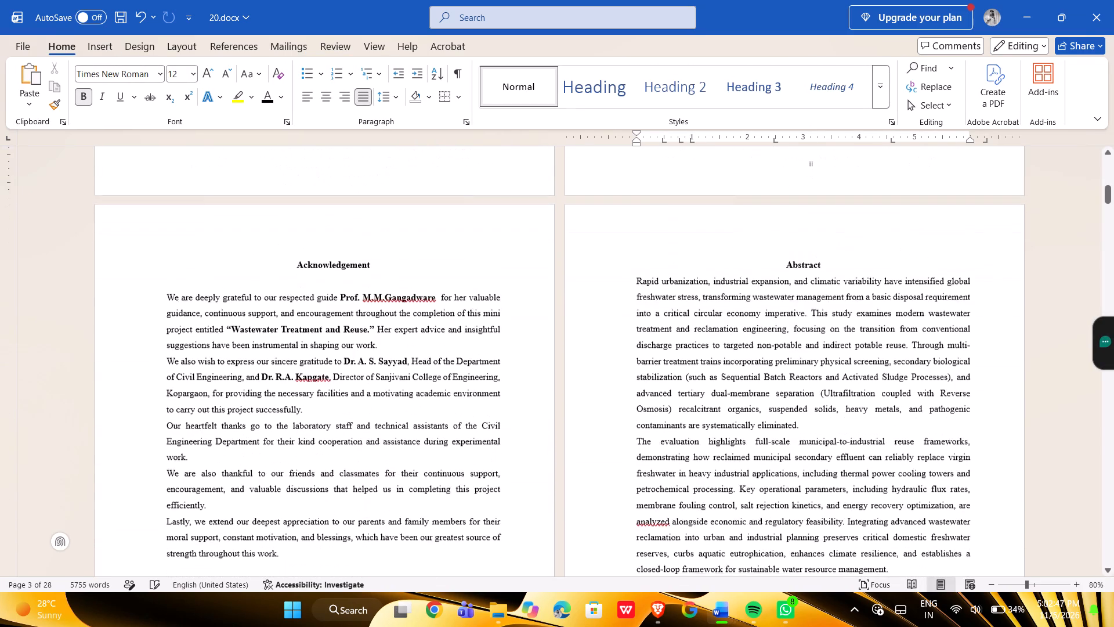
{"action": "scroll", "coordinate": [339, 413], "scroll_direction": "down", "scroll_amount": 3}
{"action": "scroll", "coordinate": [339, 413], "scroll_direction": "up", "scroll_amount": 1}
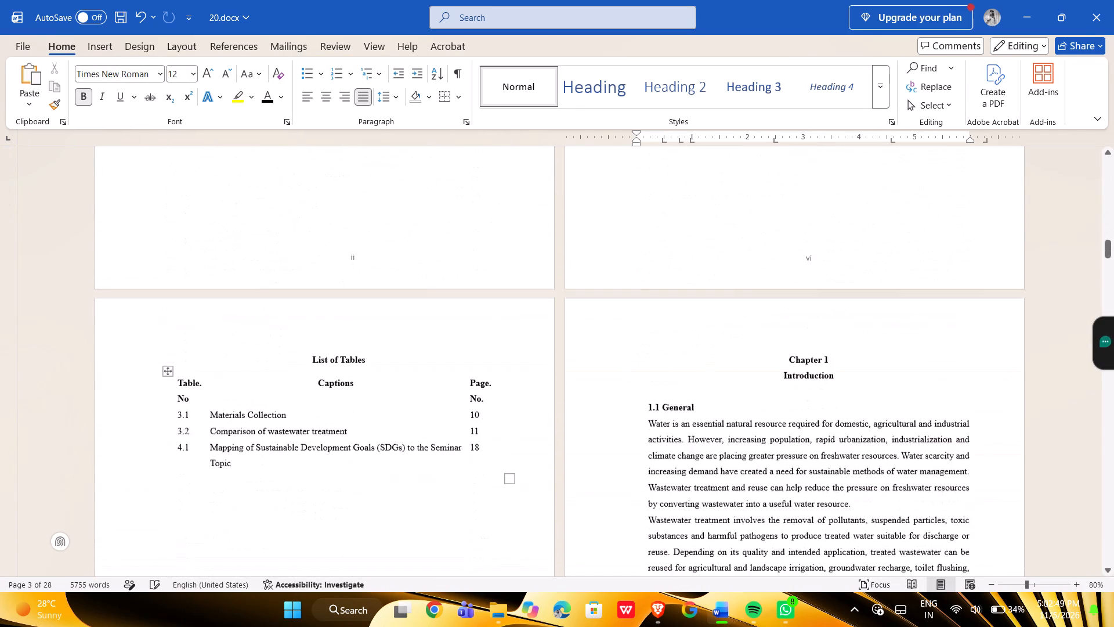
{"action": "scroll", "coordinate": [339, 413], "scroll_direction": "up", "scroll_amount": 4}
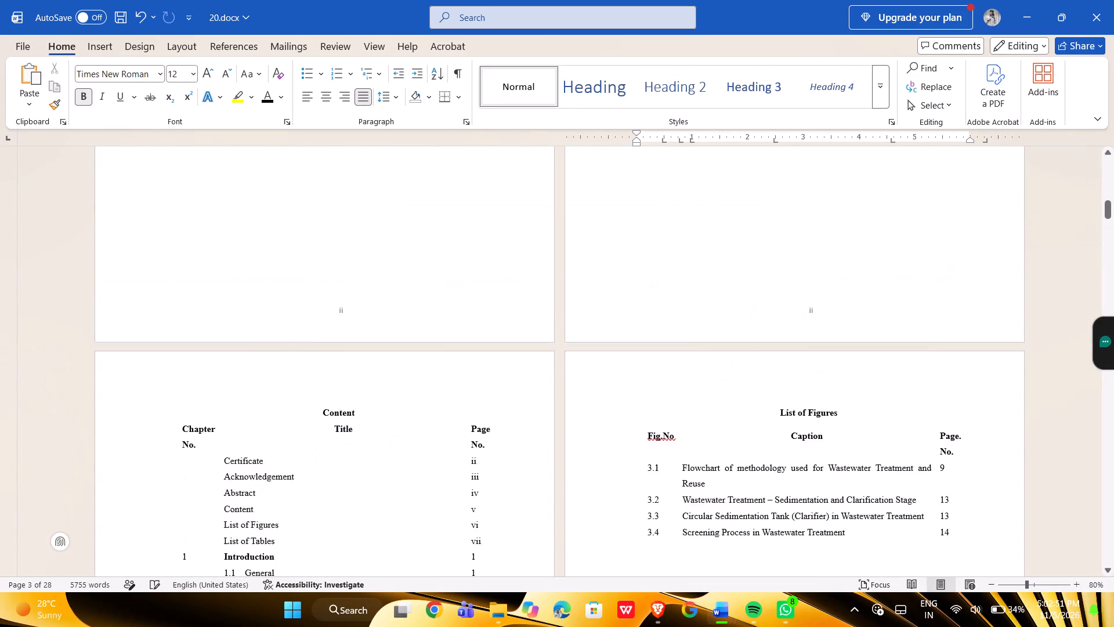
{"action": "scroll", "coordinate": [339, 413], "scroll_direction": "up", "scroll_amount": 1}
{"action": "scroll", "coordinate": [339, 413], "scroll_direction": "down", "scroll_amount": 2}
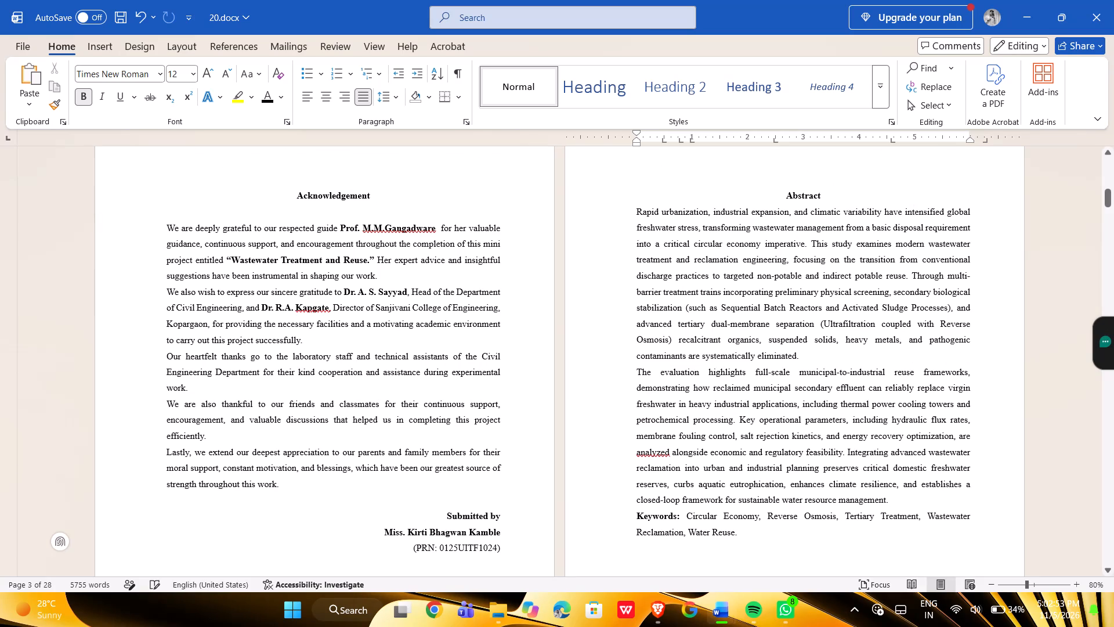
{"action": "scroll", "coordinate": [339, 413], "scroll_direction": "down", "scroll_amount": 2}
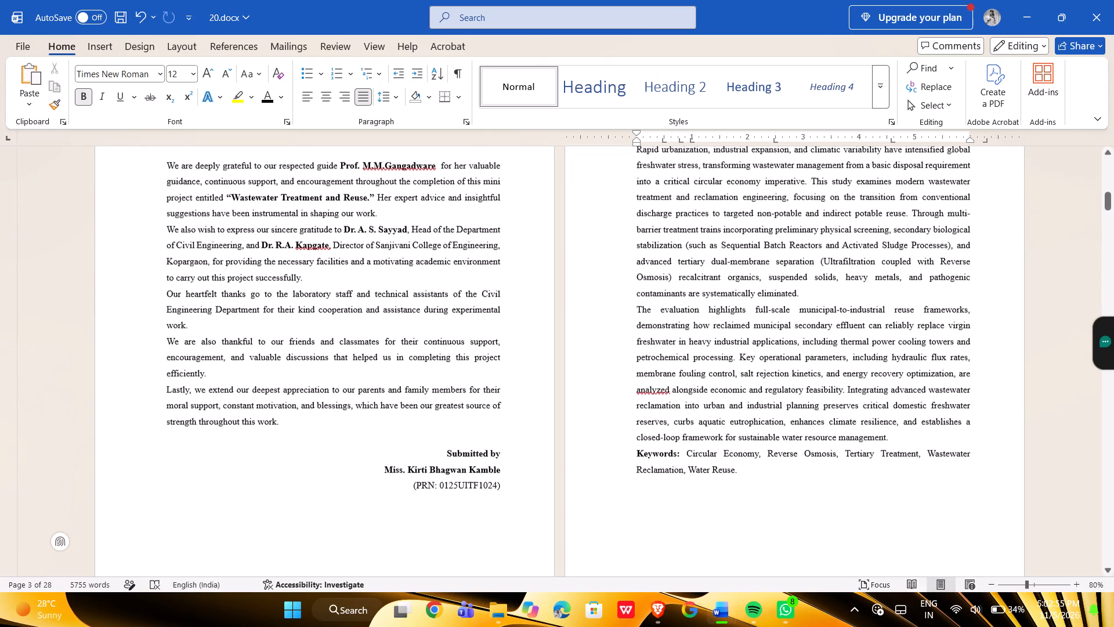
{"action": "scroll", "coordinate": [339, 413], "scroll_direction": "down", "scroll_amount": 1}
Open the Section 2 footer on the Acknowledgement page, turn on Different First Page and leave footer editing.
{"action": "left_click", "coordinate": [339, 395]}
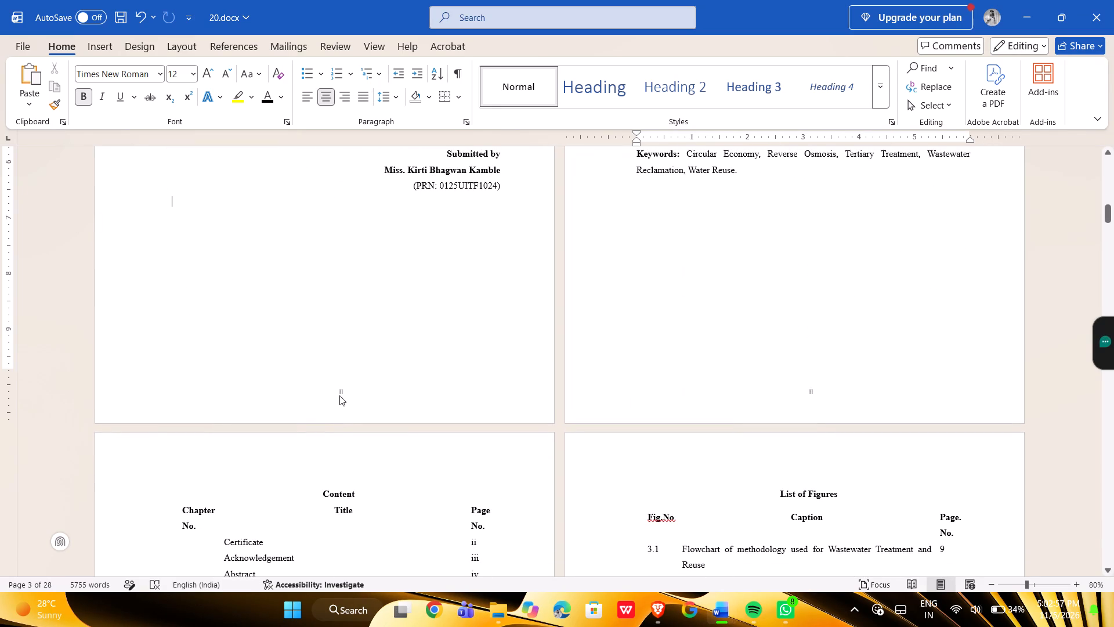
{"action": "left_click", "coordinate": [343, 390]}
{"action": "triple_click", "coordinate": [343, 390]}
{"action": "triple_click", "coordinate": [328, 385]}
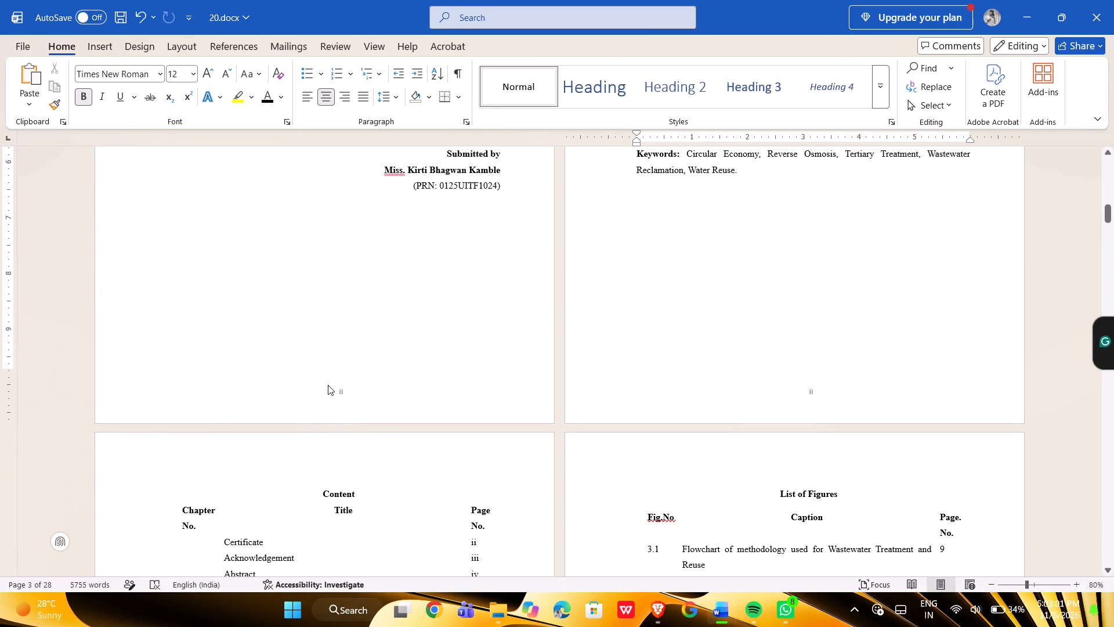
{"action": "left_click", "coordinate": [328, 385]}
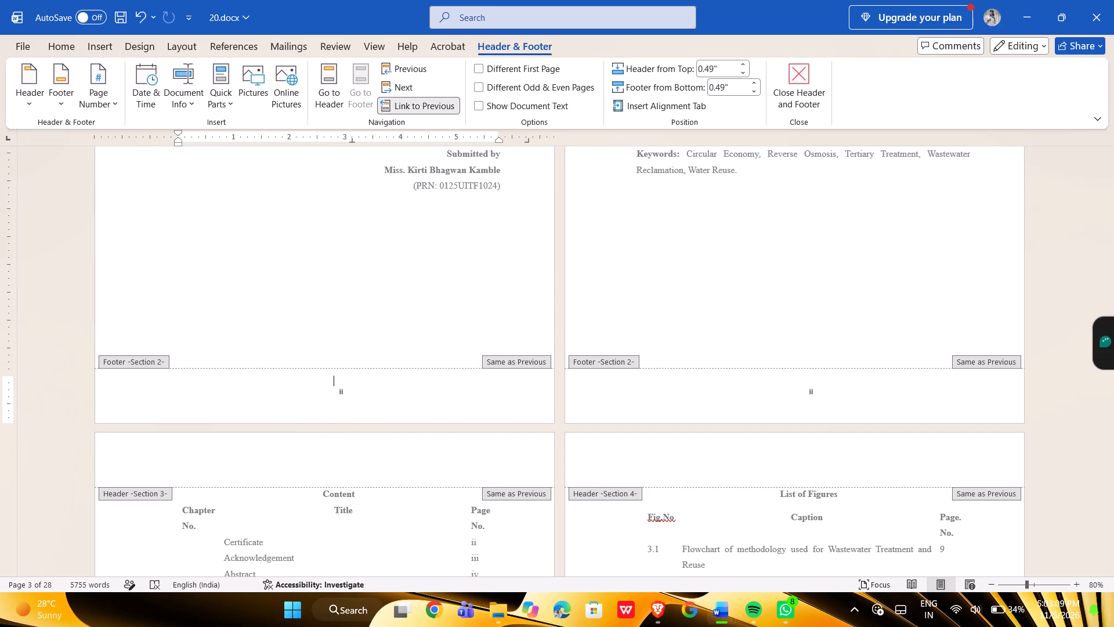
{"action": "left_click", "coordinate": [478, 107]}
{"action": "left_click", "coordinate": [482, 63]}
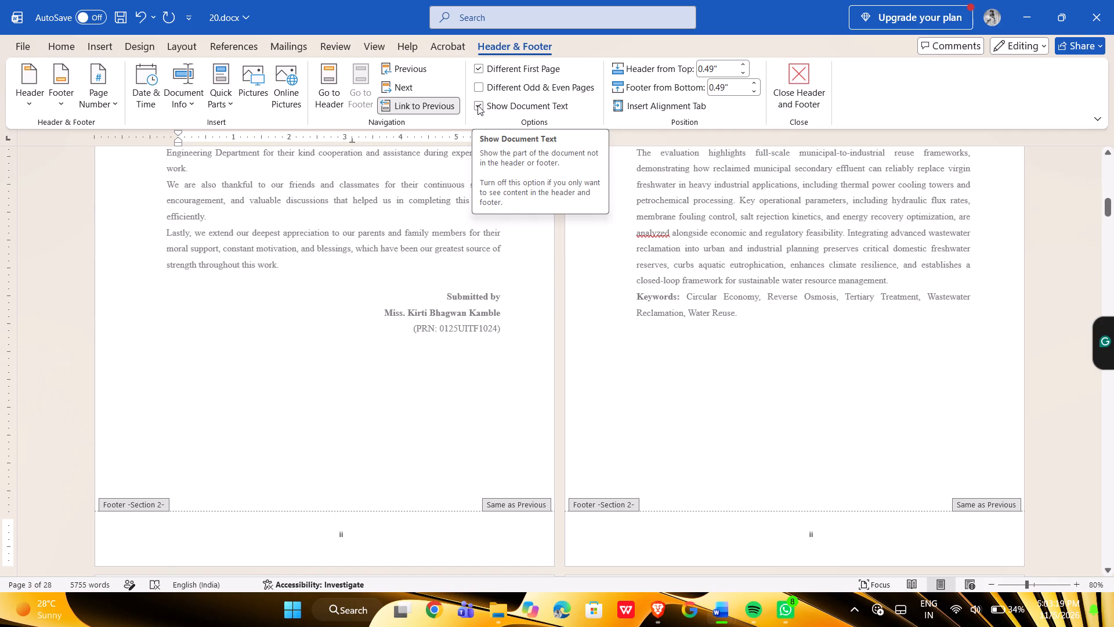
{"action": "left_click", "coordinate": [478, 105]}
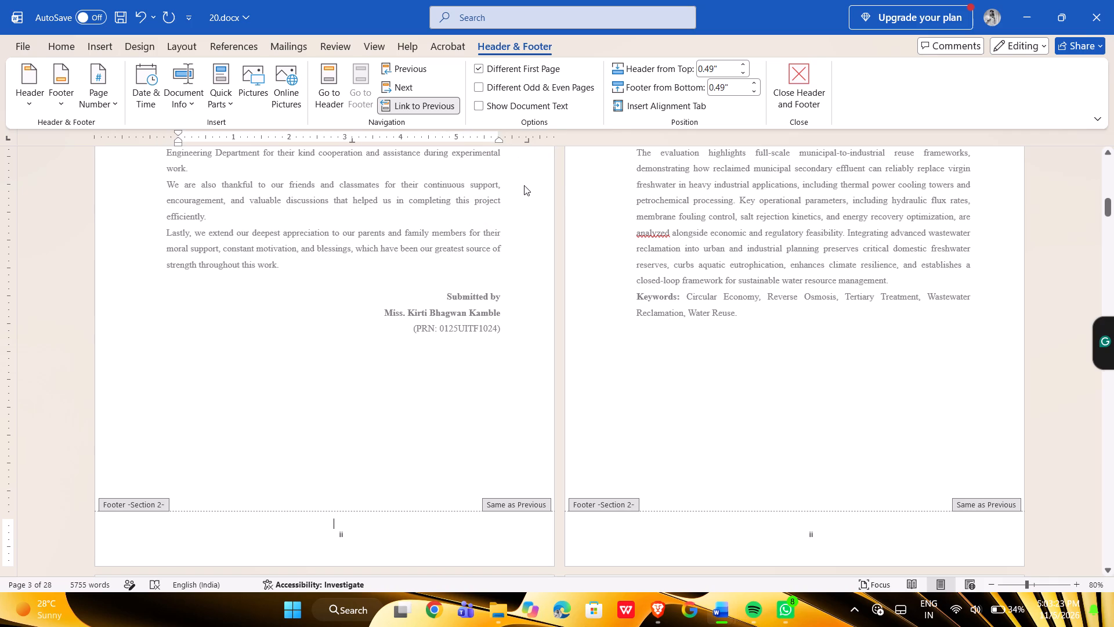
{"action": "key", "text": "Escape"}
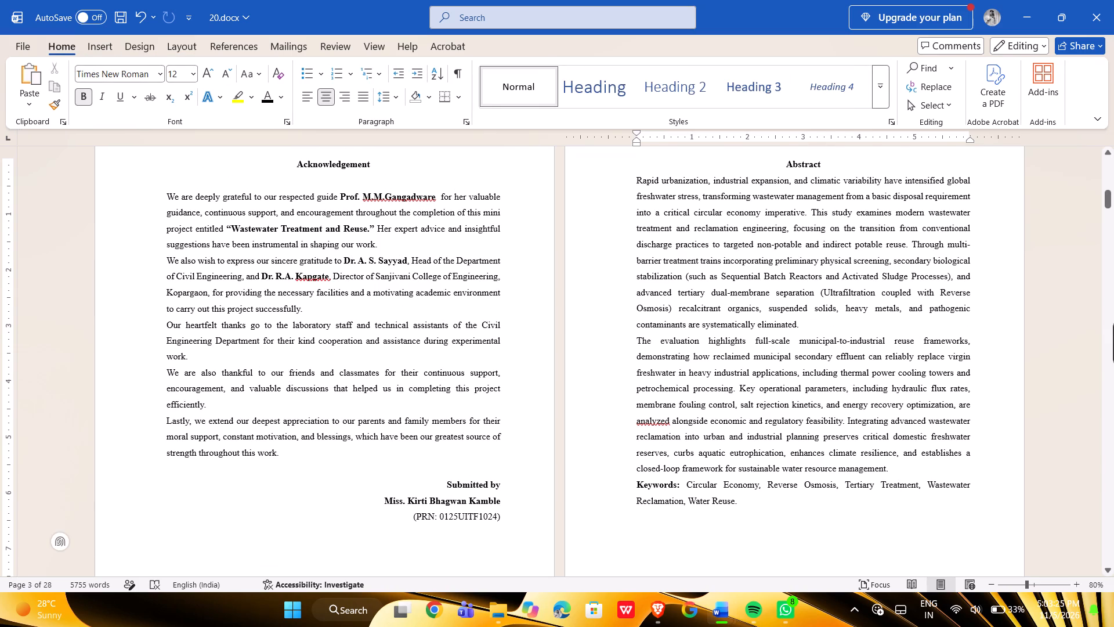
Examine the Content list's page numbers against the footers on the Acknowledgement and Abstract pages.
{"action": "scroll", "coordinate": [624, 328], "scroll_direction": "down", "scroll_amount": 2}
{"action": "scroll", "coordinate": [624, 328], "scroll_direction": "up", "scroll_amount": 1}
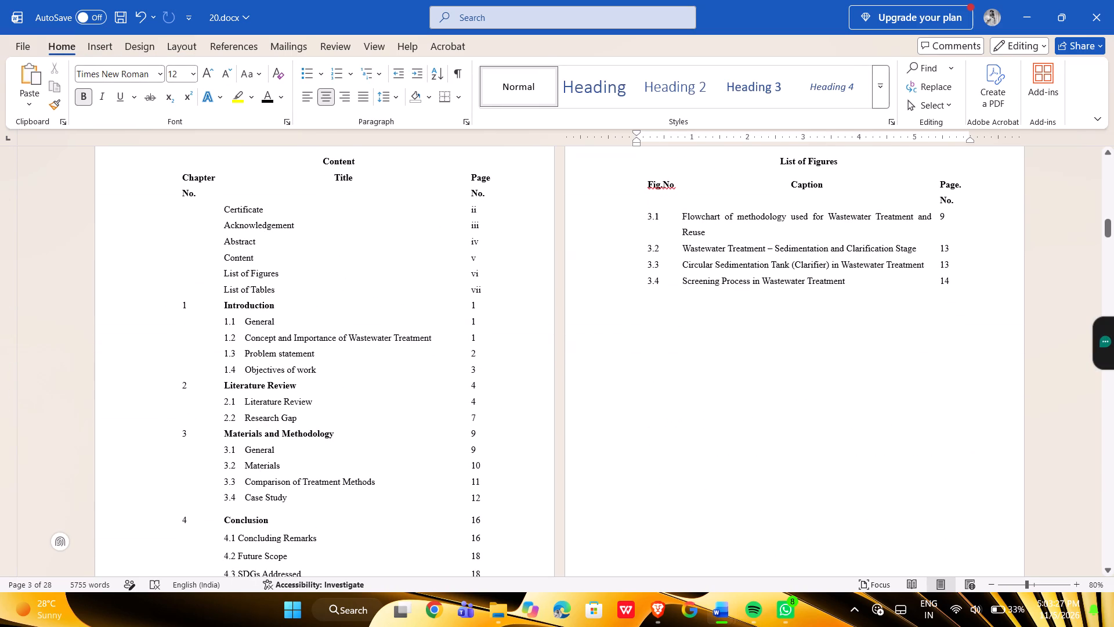
{"action": "scroll", "coordinate": [624, 328], "scroll_direction": "up", "scroll_amount": 1}
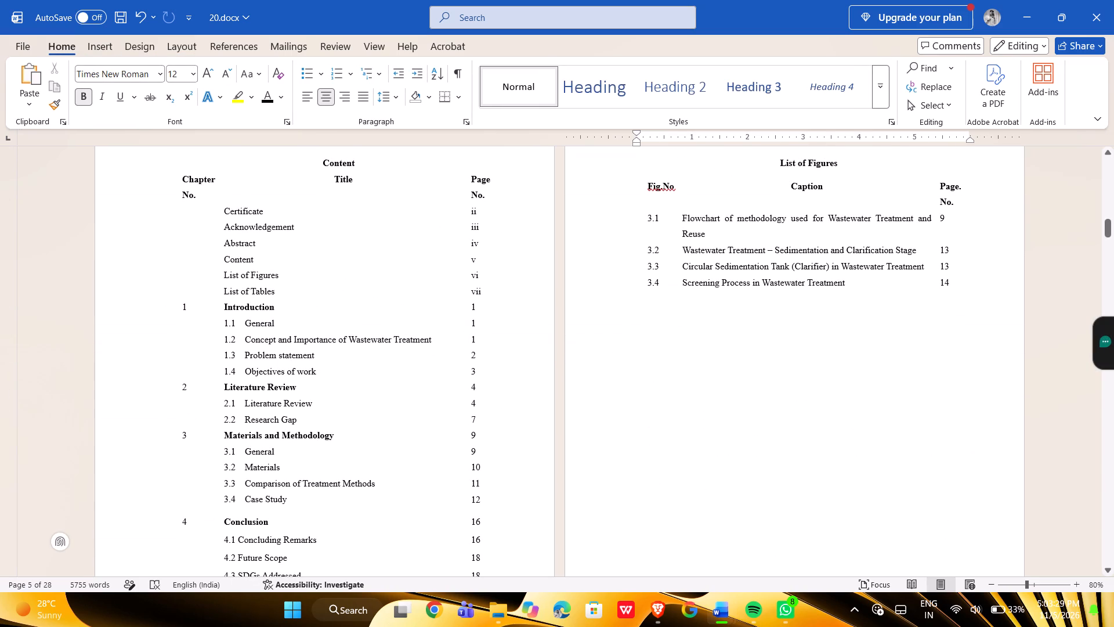
{"action": "scroll", "coordinate": [624, 328], "scroll_direction": "up", "scroll_amount": 3}
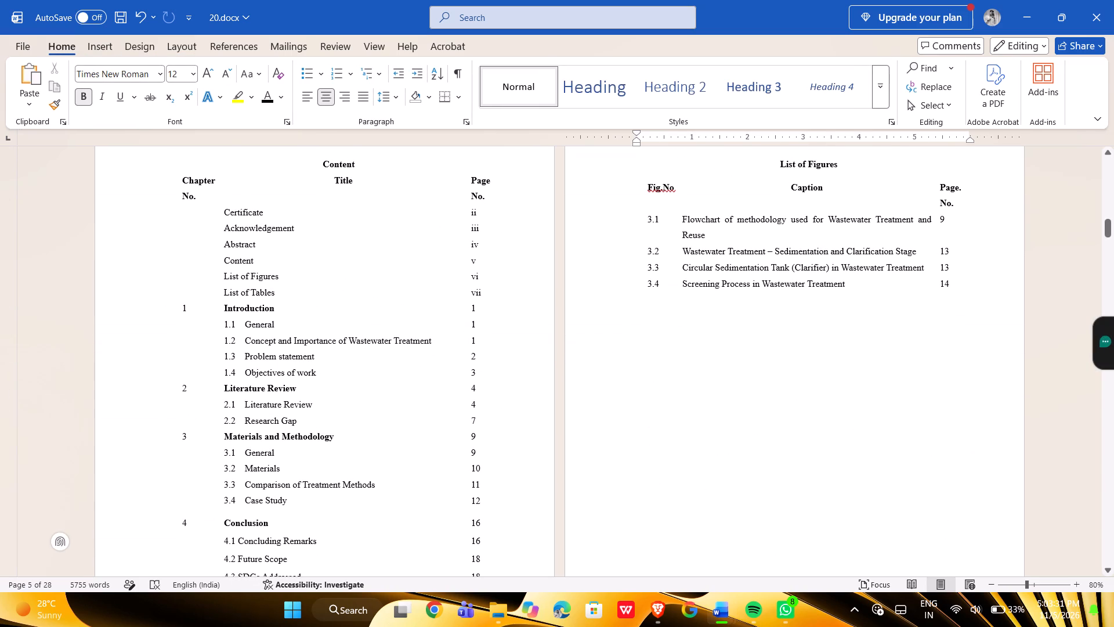
{"action": "scroll", "coordinate": [624, 328], "scroll_direction": "up", "scroll_amount": 3}
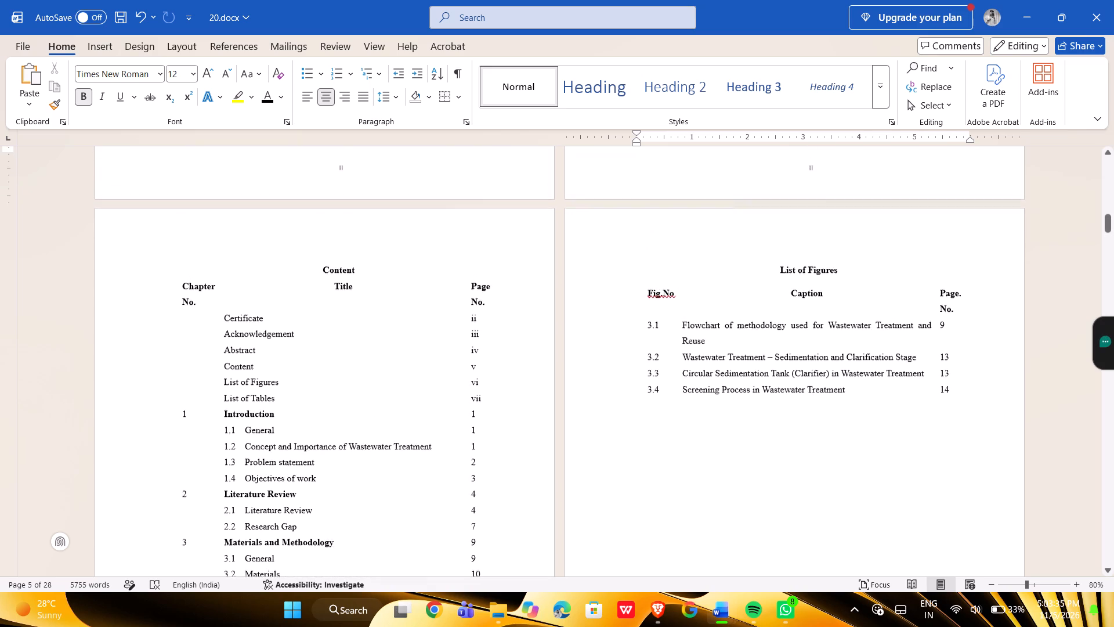
{"action": "scroll", "coordinate": [624, 328], "scroll_direction": "up", "scroll_amount": 1}
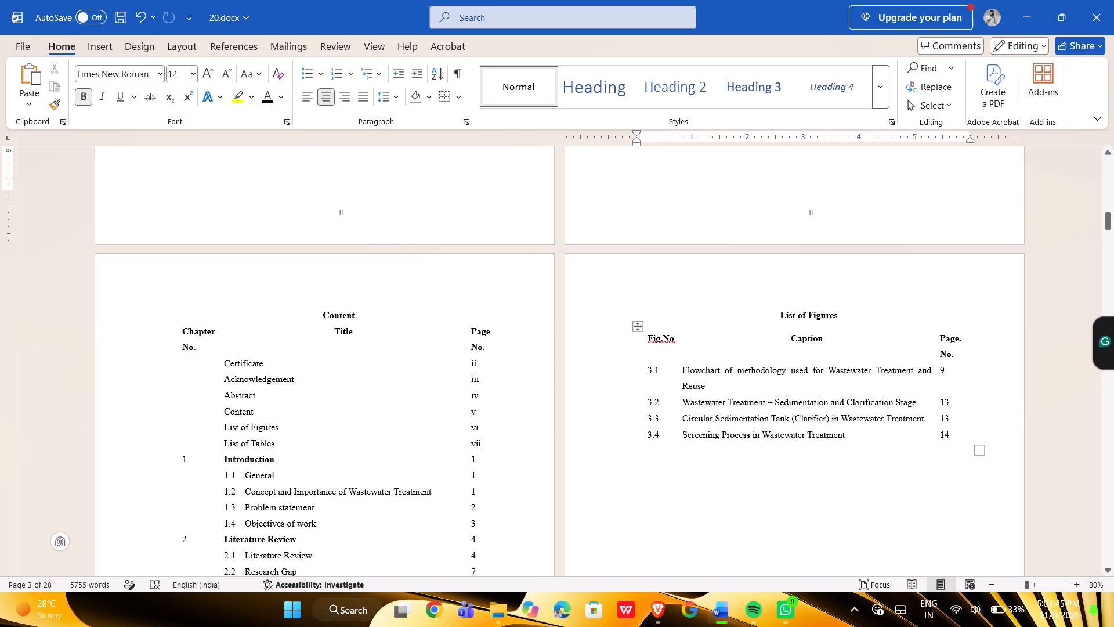
Examine the front pages from the title page through the List of Tables, comparing their footer numbers with the Content list.
{"action": "scroll", "coordinate": [692, 497], "scroll_direction": "down", "scroll_amount": 1}
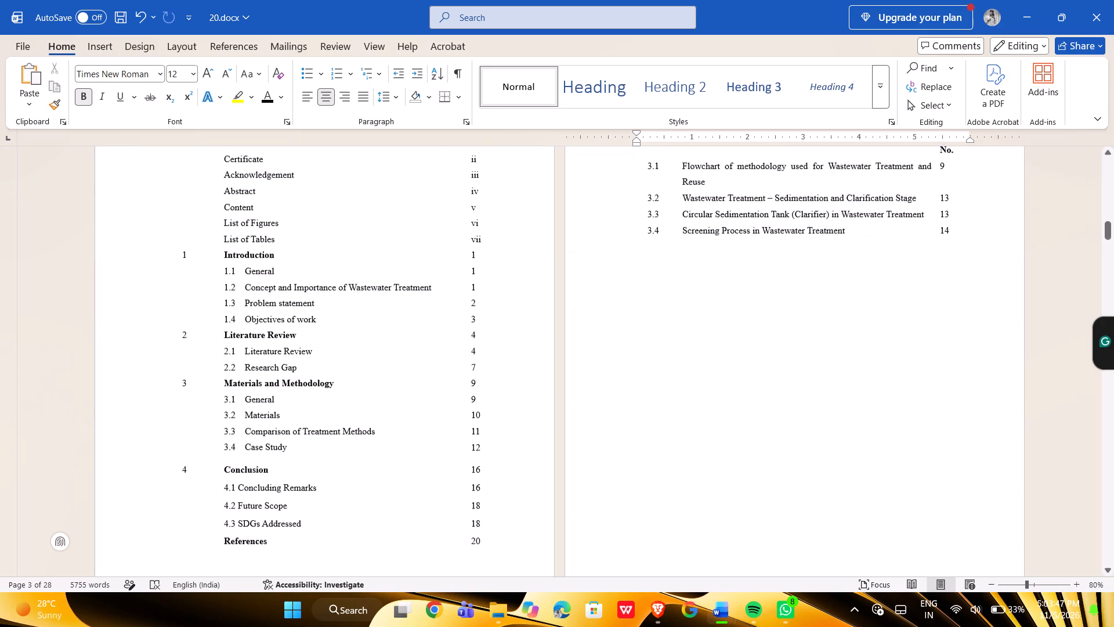
{"action": "scroll", "coordinate": [692, 497], "scroll_direction": "down", "scroll_amount": 2}
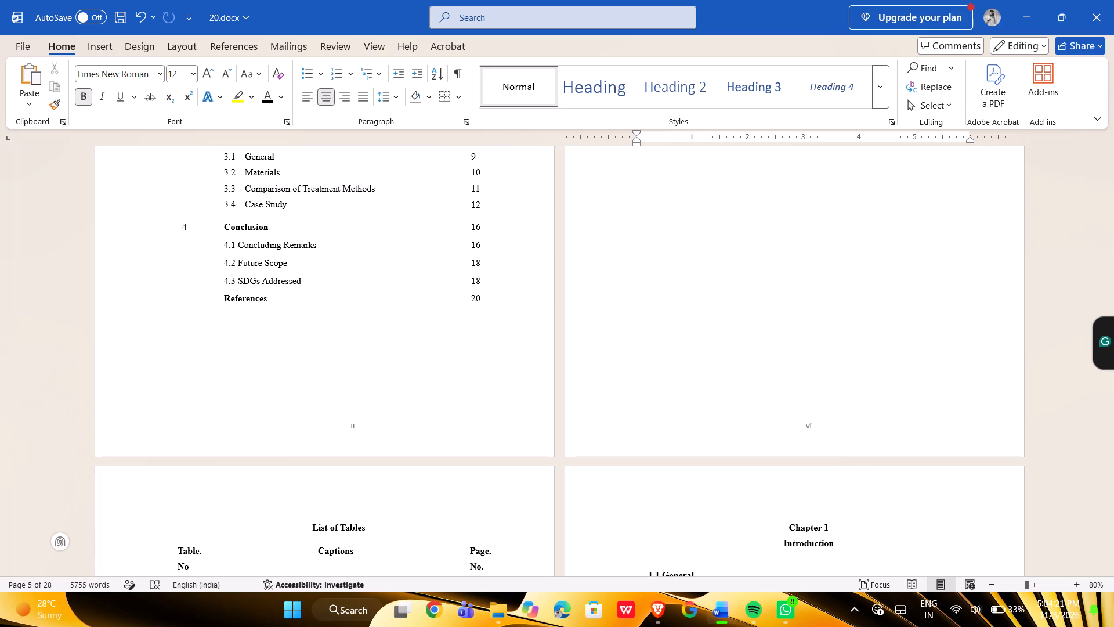
{"action": "scroll", "coordinate": [900, 287], "scroll_direction": "up", "scroll_amount": 2}
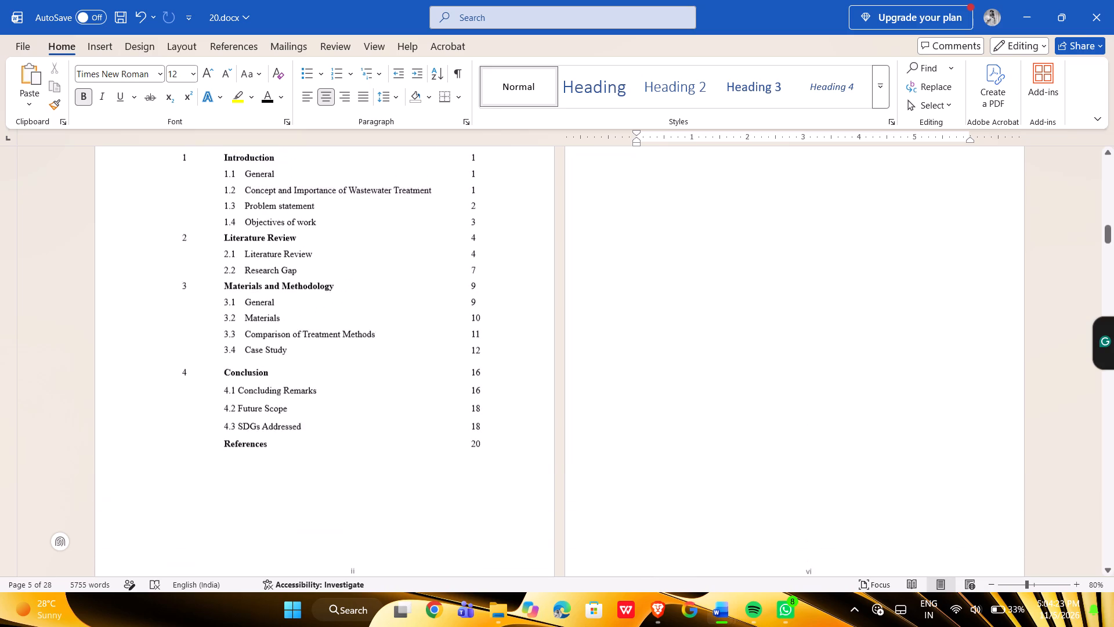
{"action": "scroll", "coordinate": [900, 287], "scroll_direction": "up", "scroll_amount": 5}
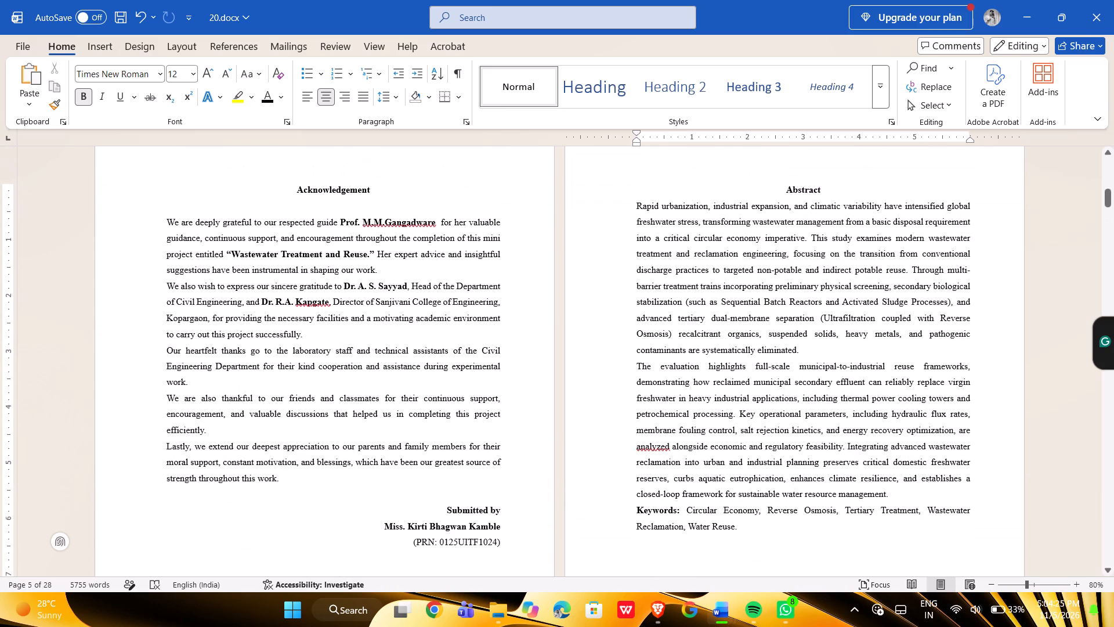
{"action": "scroll", "coordinate": [900, 287], "scroll_direction": "up", "scroll_amount": 3}
{"action": "scroll", "coordinate": [900, 287], "scroll_direction": "down", "scroll_amount": 1}
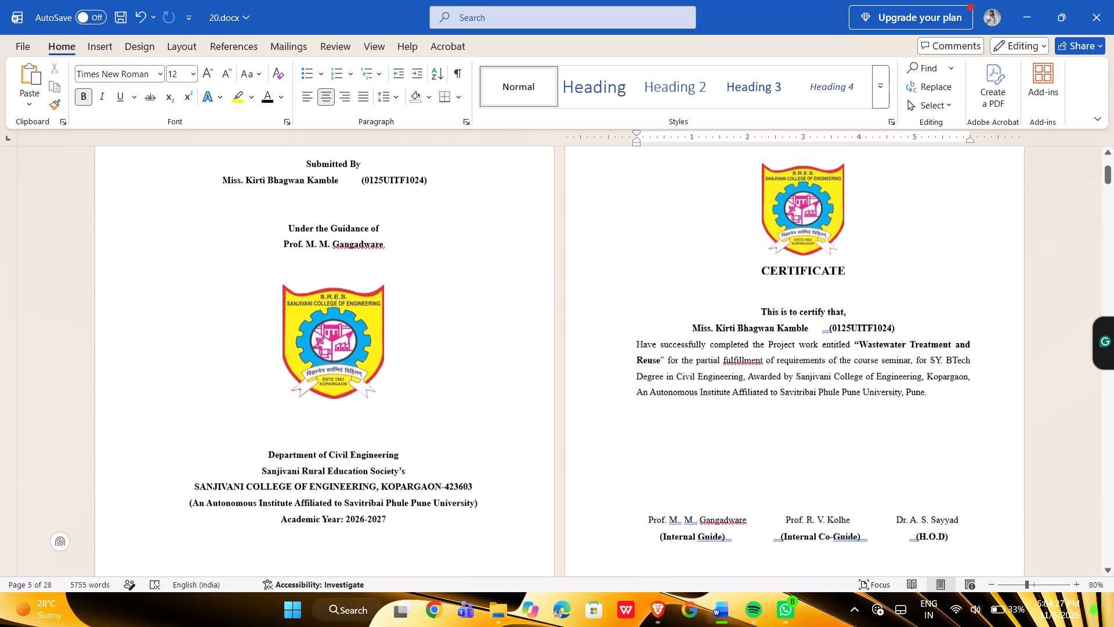
{"action": "scroll", "coordinate": [900, 287], "scroll_direction": "down", "scroll_amount": 2}
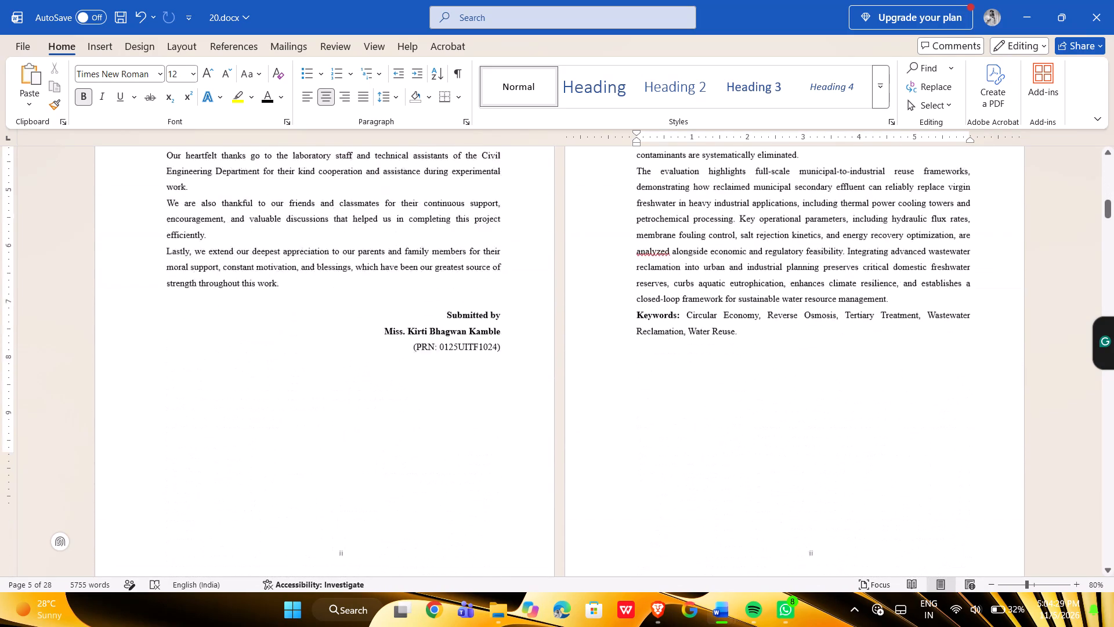
{"action": "scroll", "coordinate": [900, 287], "scroll_direction": "down", "scroll_amount": 1}
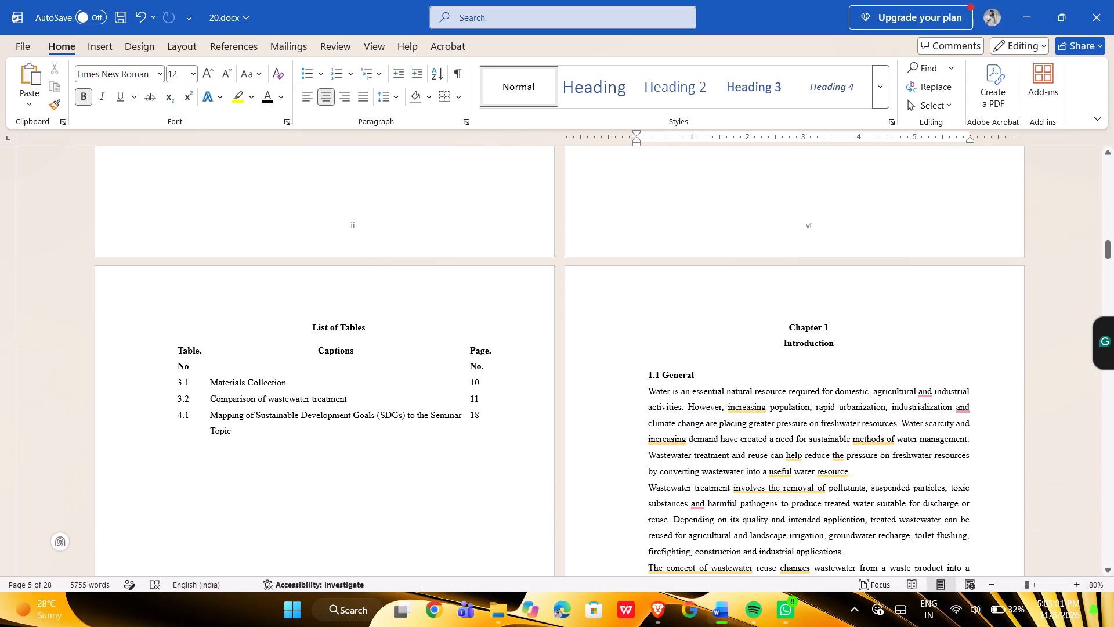
Save the seminar report 20.docx.
{"action": "key", "text": "ctrl+s"}
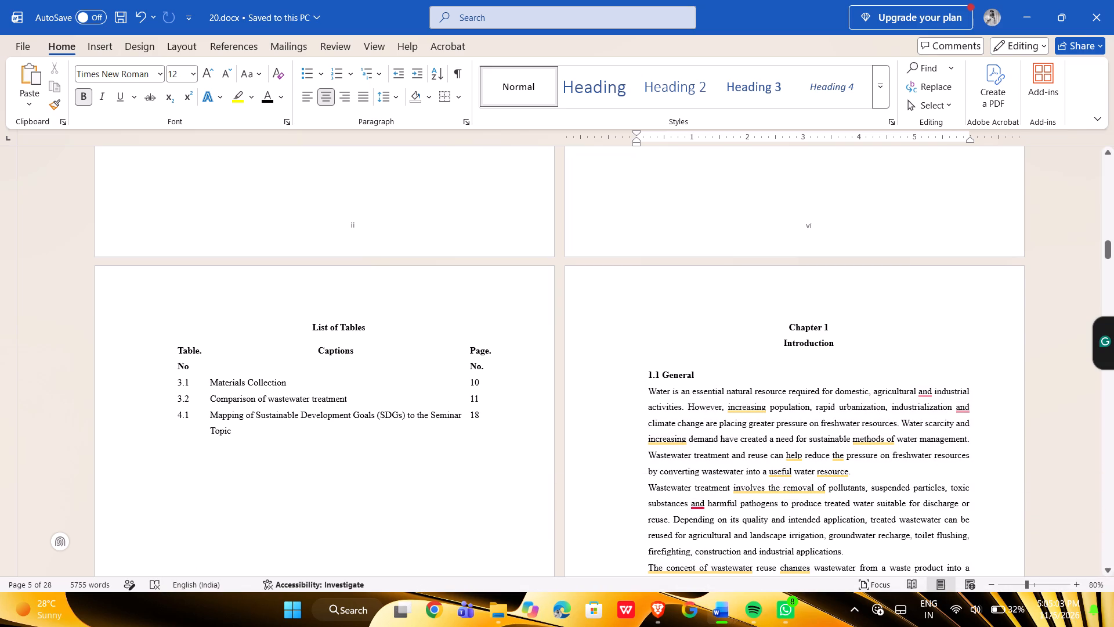
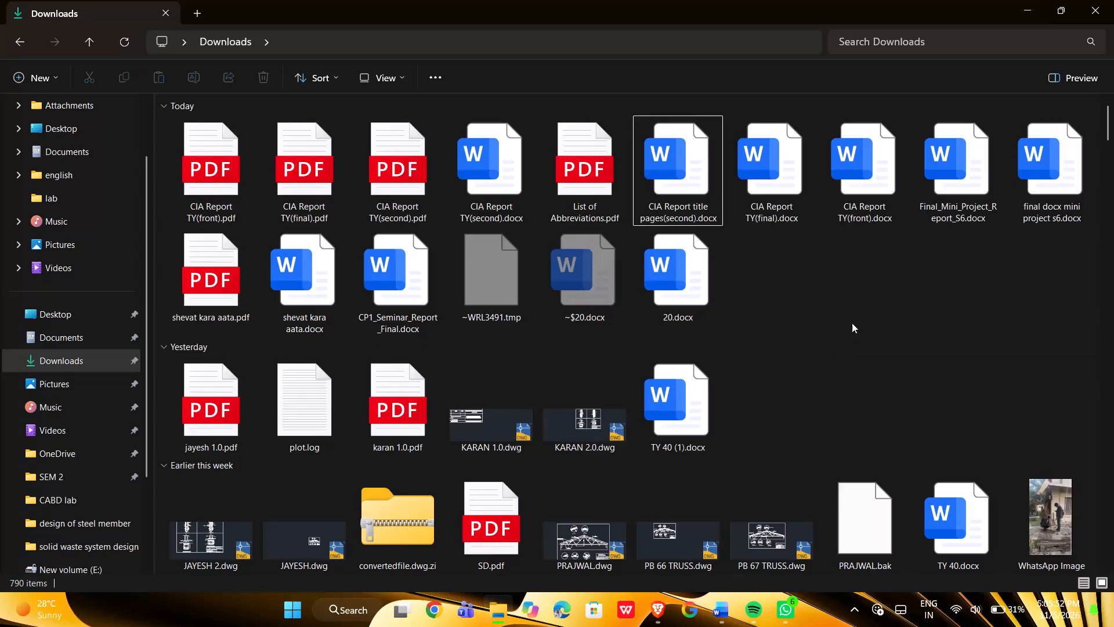
Select the file CIA Report TY(front).docx among today's files in the Downloads folder.
{"action": "left_click", "coordinate": [853, 186]}
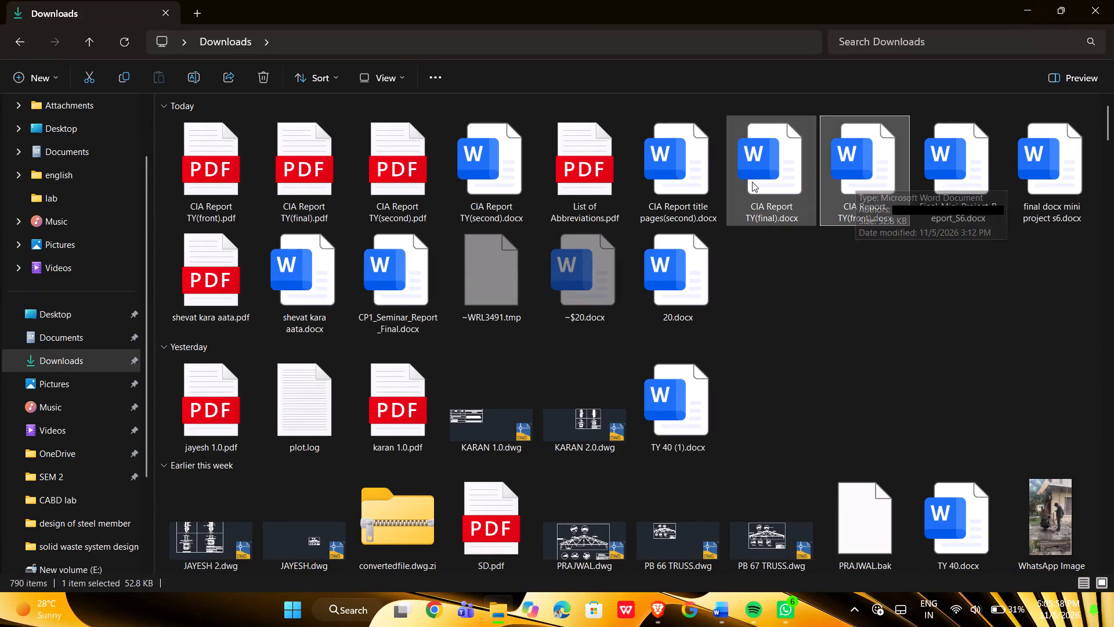
Open CIA Report title pages(second).docx for reference and examine its front pages and footer numbers from the Acknowledgement through the abbreviations list.
{"action": "triple_click", "coordinate": [678, 168]}
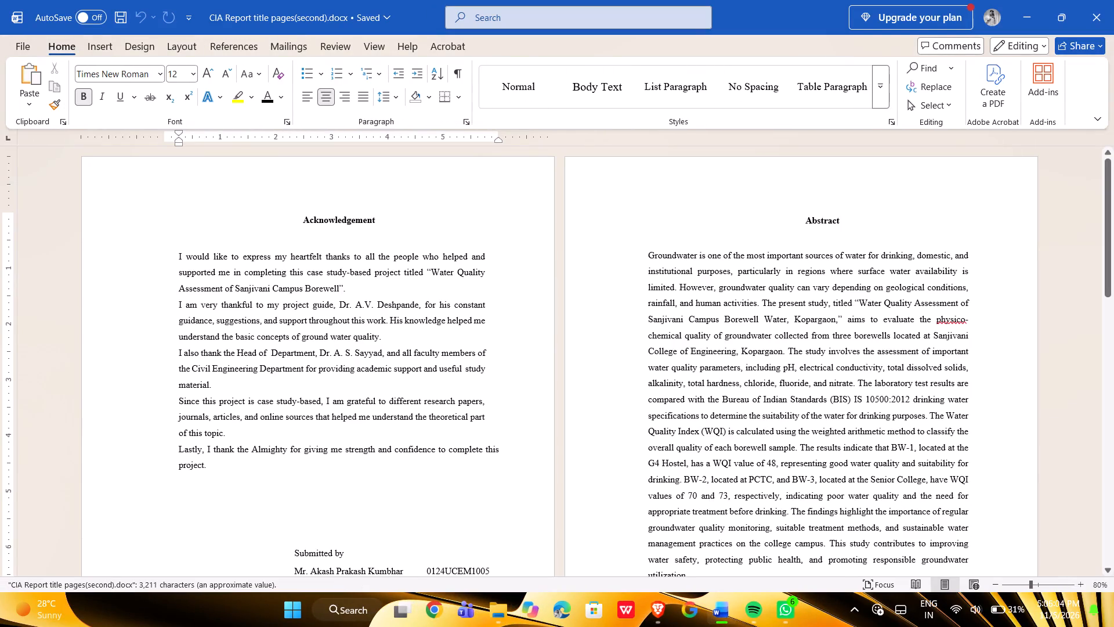
{"action": "scroll", "coordinate": [520, 242], "scroll_direction": "up", "scroll_amount": 3}
{"action": "scroll", "coordinate": [520, 242], "scroll_direction": "down", "scroll_amount": 1}
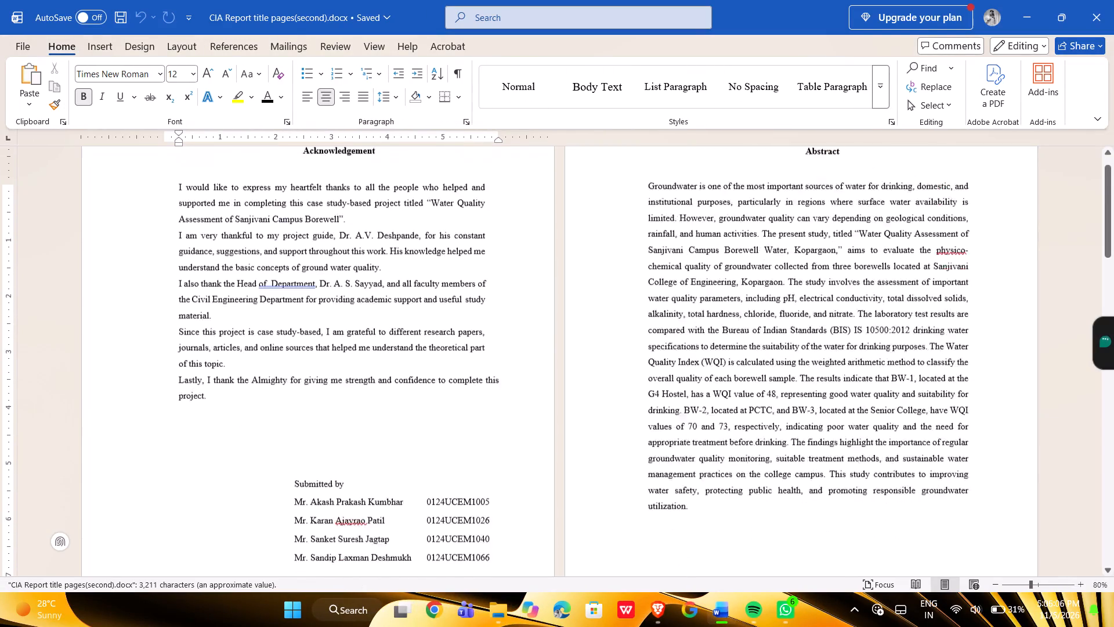
{"action": "scroll", "coordinate": [520, 242], "scroll_direction": "down", "scroll_amount": 1}
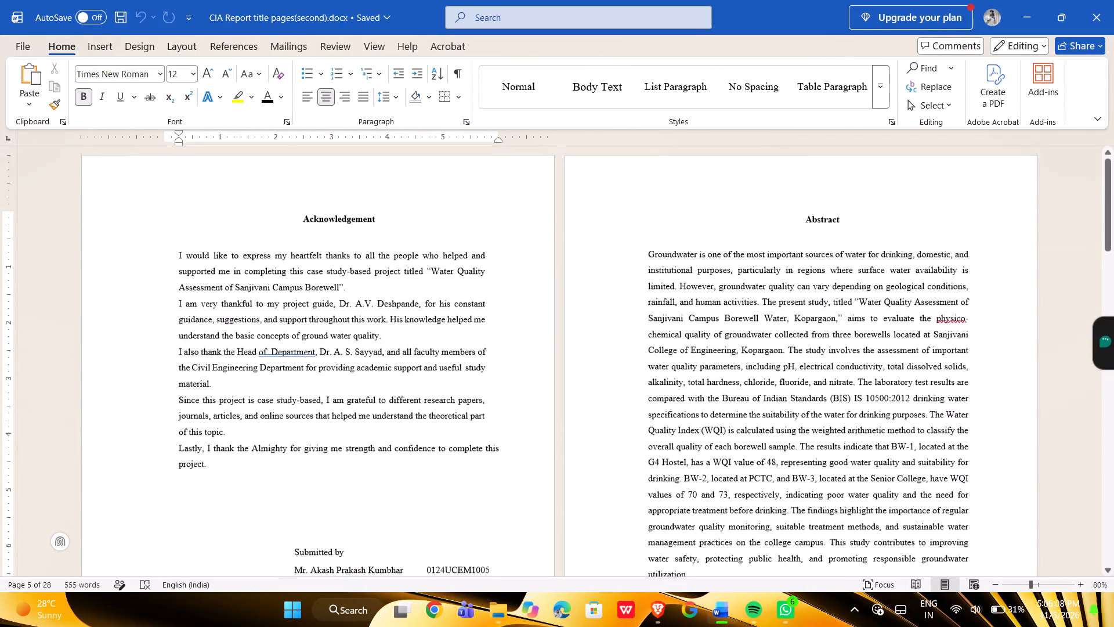
{"action": "scroll", "coordinate": [520, 242], "scroll_direction": "down", "scroll_amount": 2}
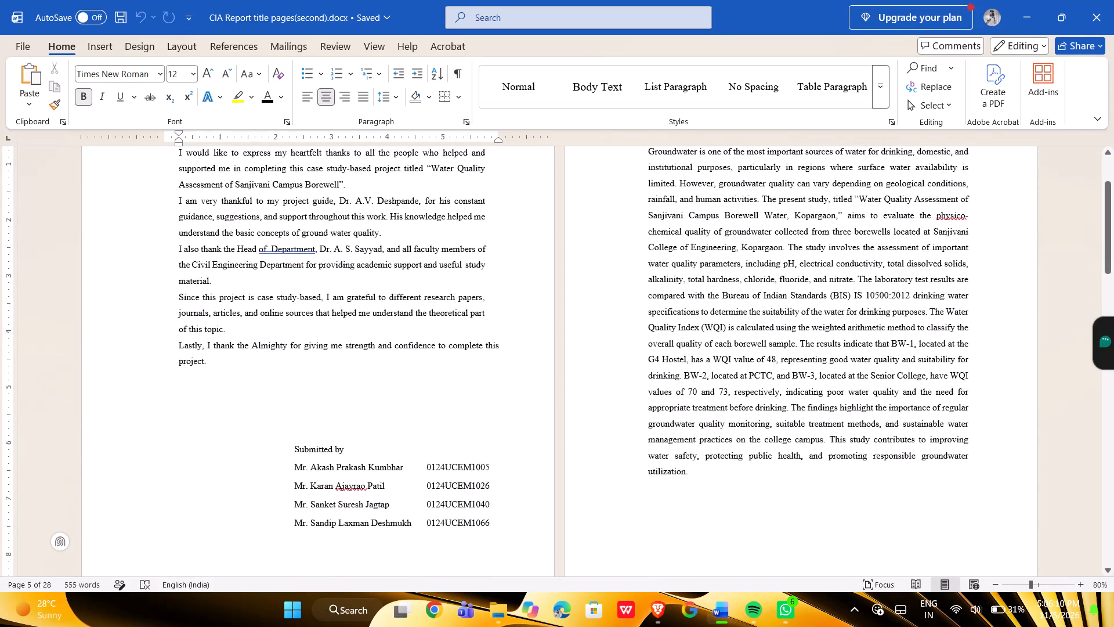
{"action": "scroll", "coordinate": [520, 242], "scroll_direction": "down", "scroll_amount": 1}
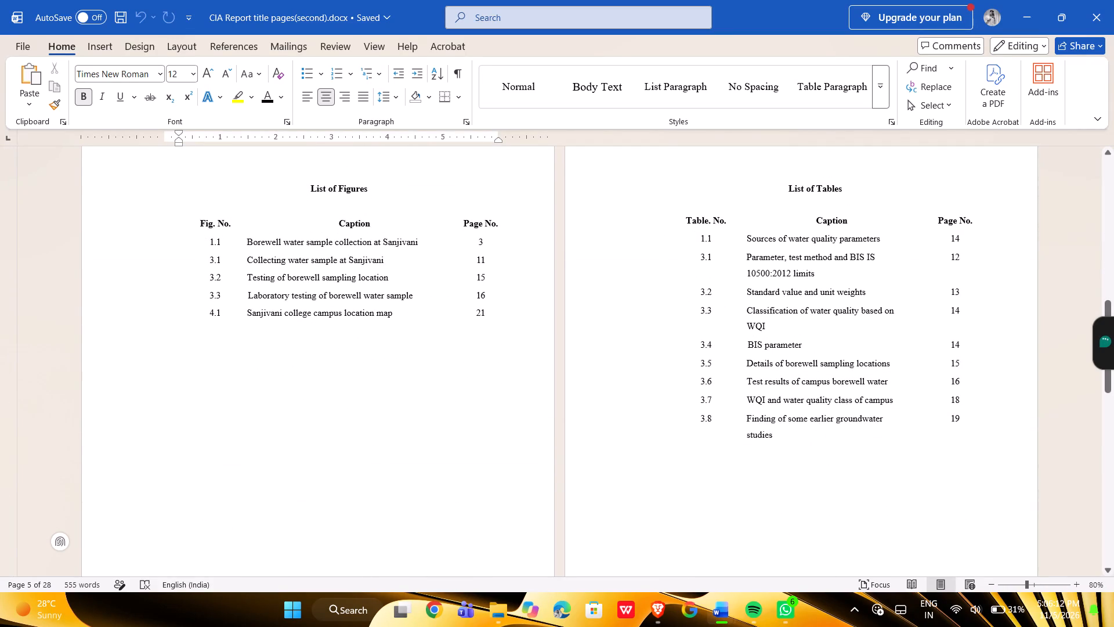
{"action": "scroll", "coordinate": [520, 242], "scroll_direction": "up", "scroll_amount": 9}
{"action": "scroll", "coordinate": [520, 242], "scroll_direction": "down", "scroll_amount": 3}
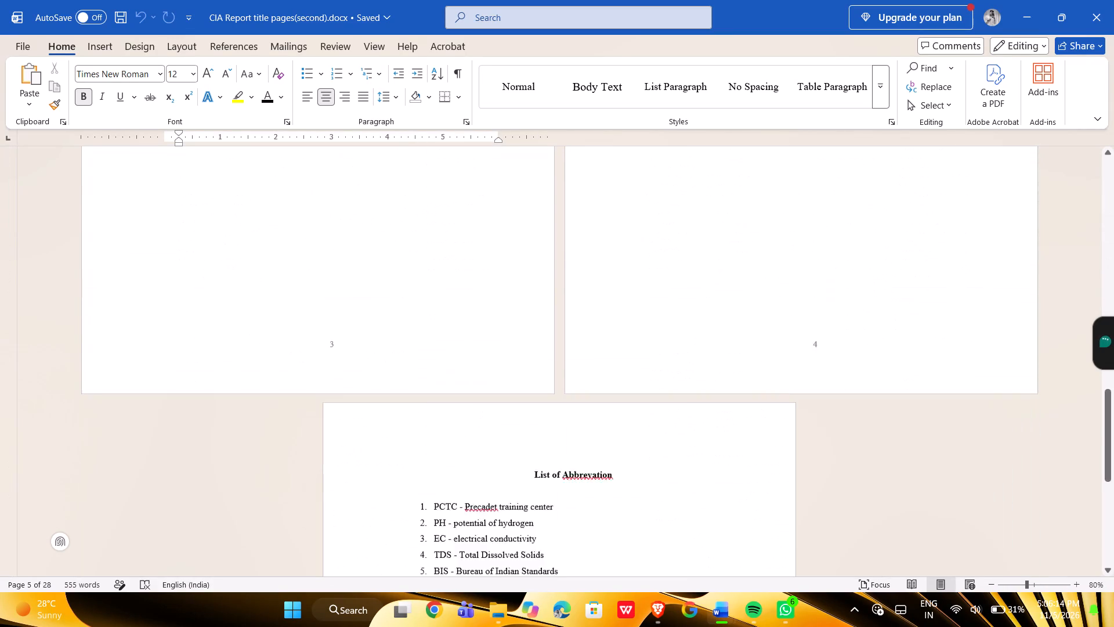
{"action": "scroll", "coordinate": [520, 242], "scroll_direction": "down", "scroll_amount": 5}
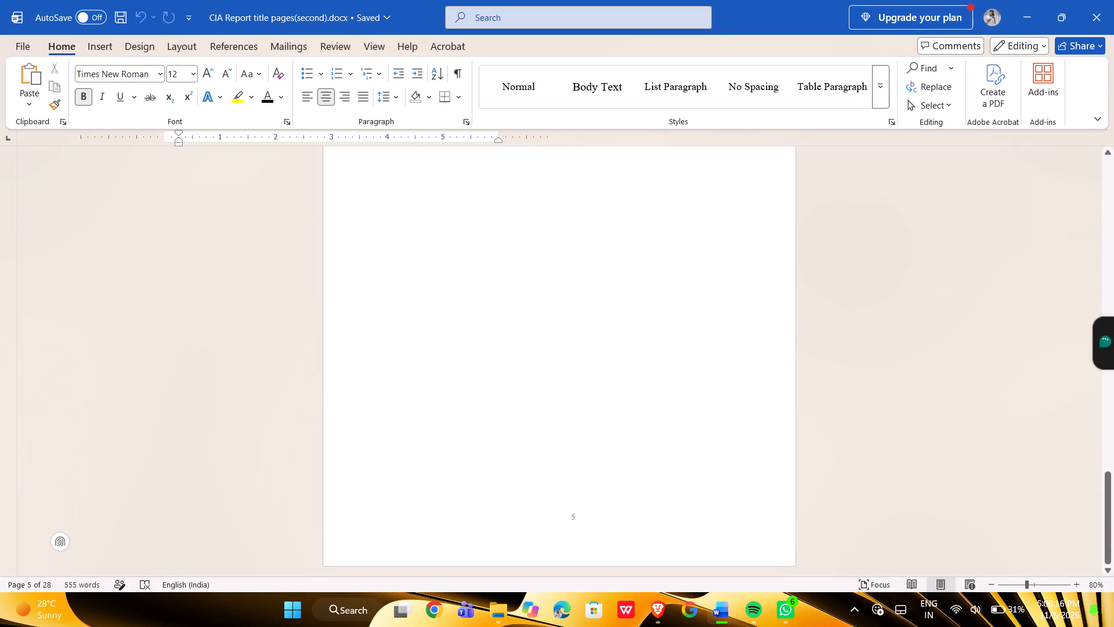